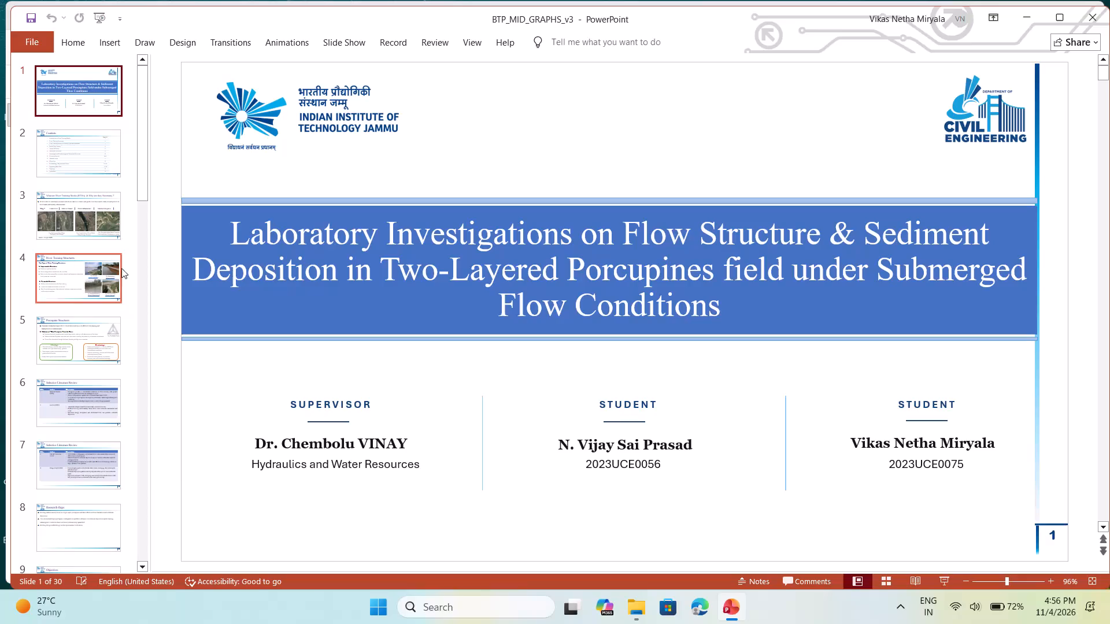
Browse the presentation's slides and open slide 13 with the longitudinal velocity profiles for Config 1 and Config 2.
scroll(81, 455, down, 1)
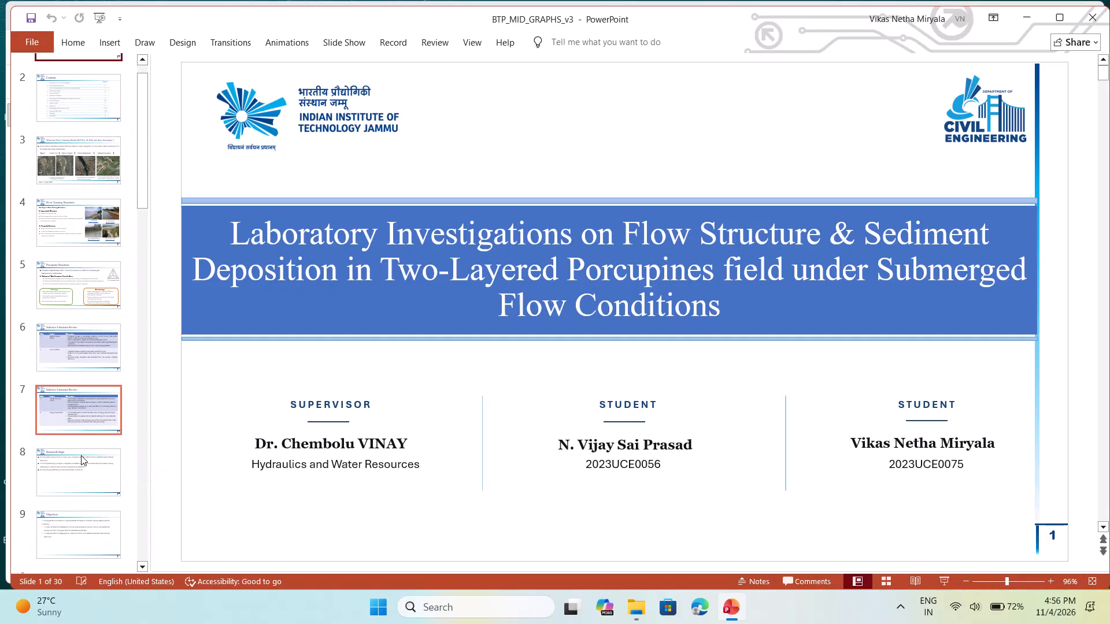
scroll(81, 455, down, 5)
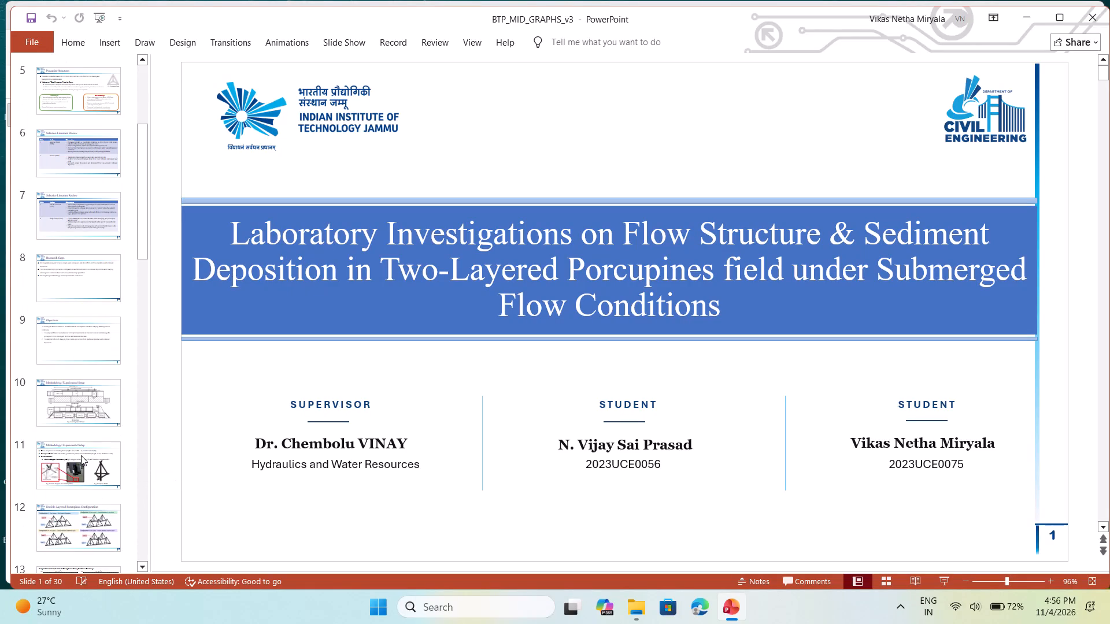
scroll(81, 455, down, 4)
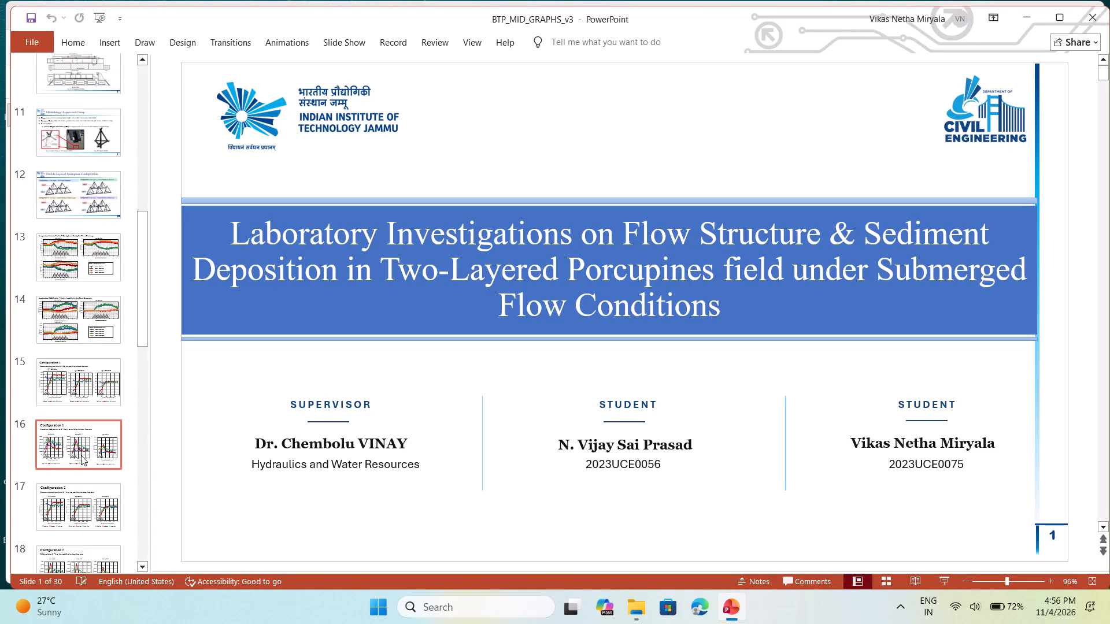
scroll(81, 455, down, 4)
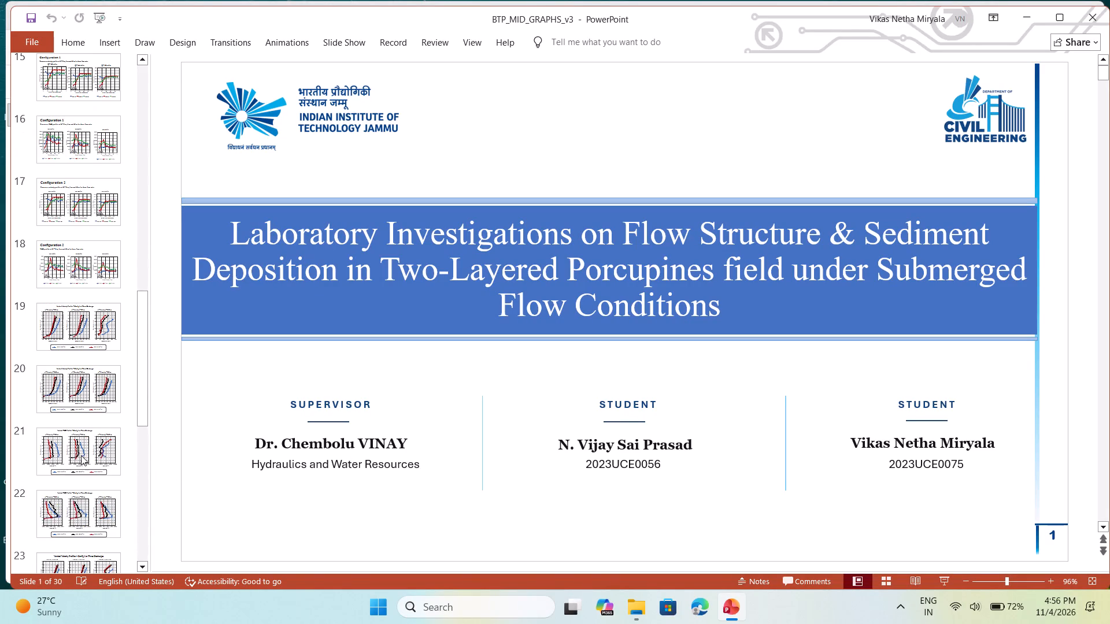
scroll(81, 455, down, 3)
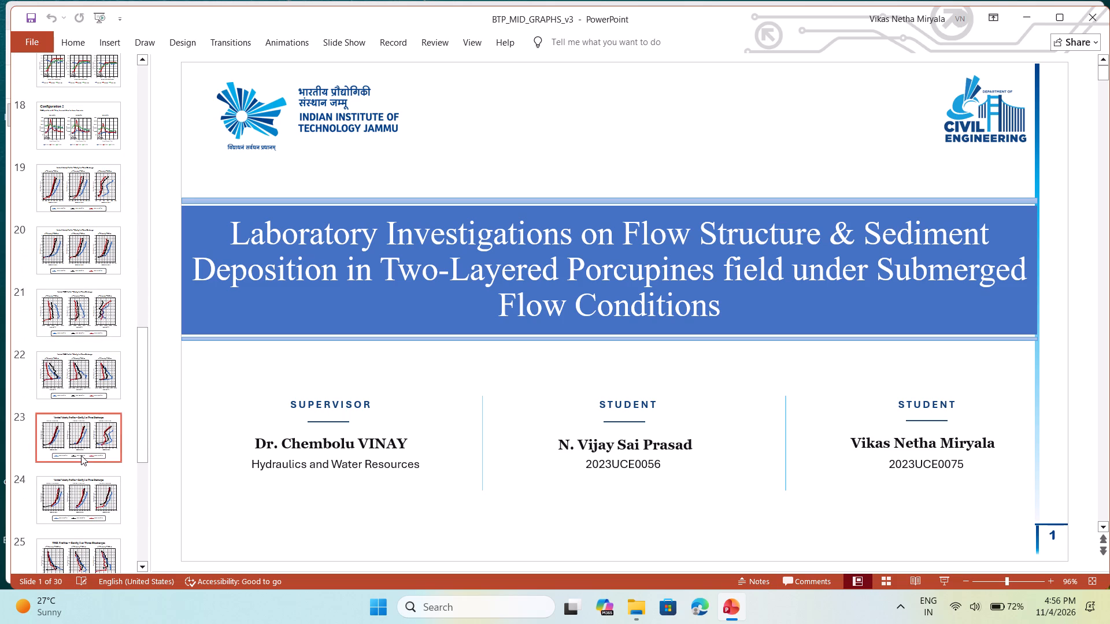
scroll(81, 455, down, 3)
scroll(81, 455, up, 3)
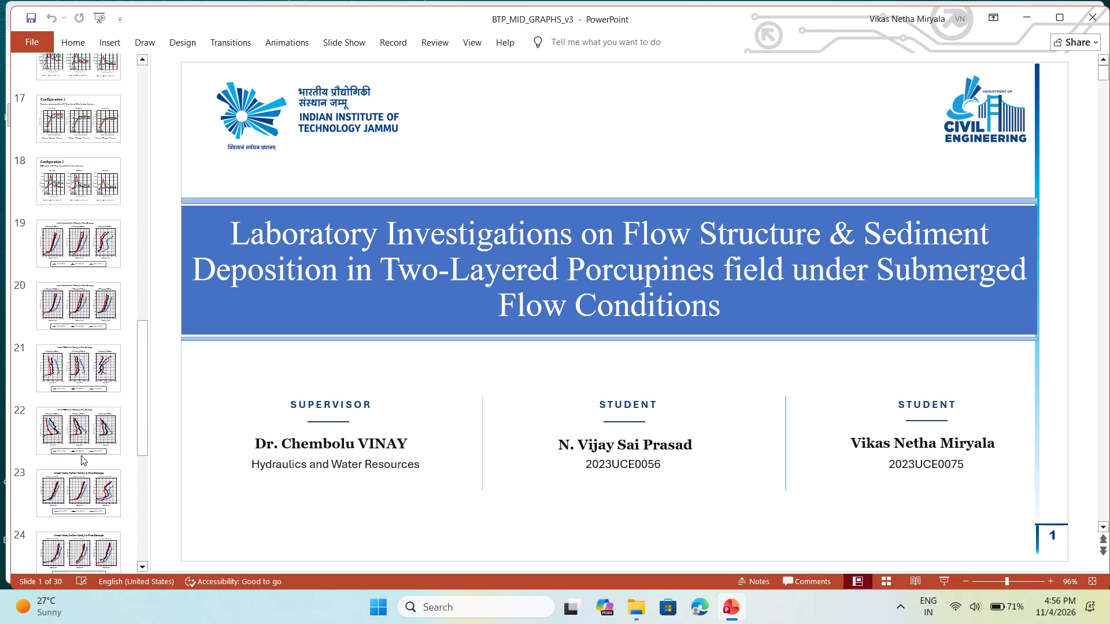
scroll(81, 455, up, 4)
click(81, 430)
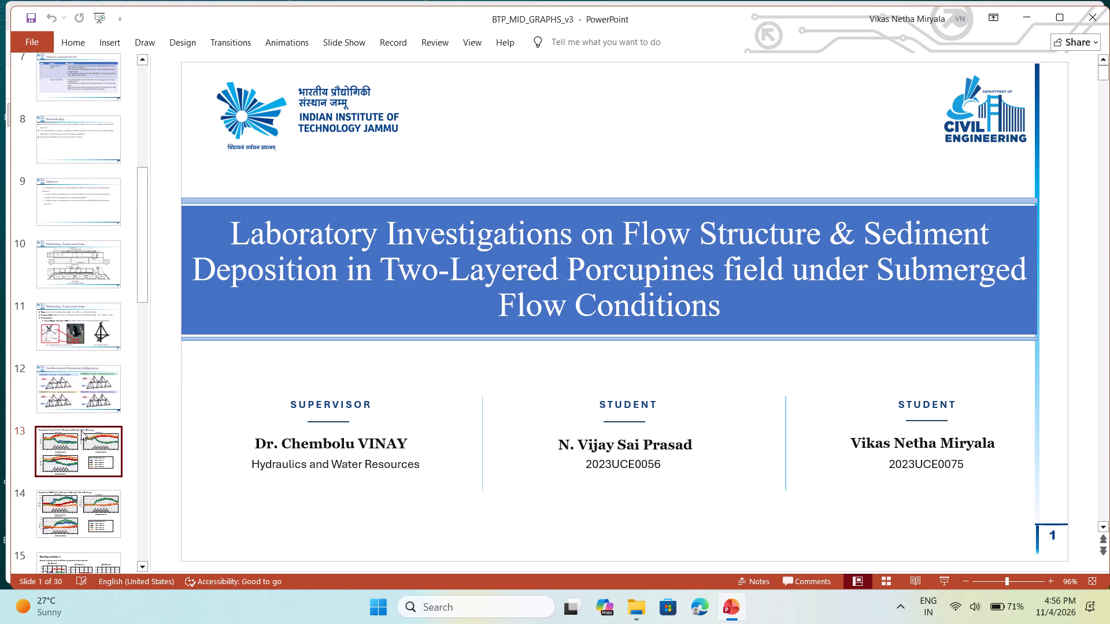
Look over the graph slides that follow the longitudinal velocity profiles slide.
scroll(81, 430, down, 3)
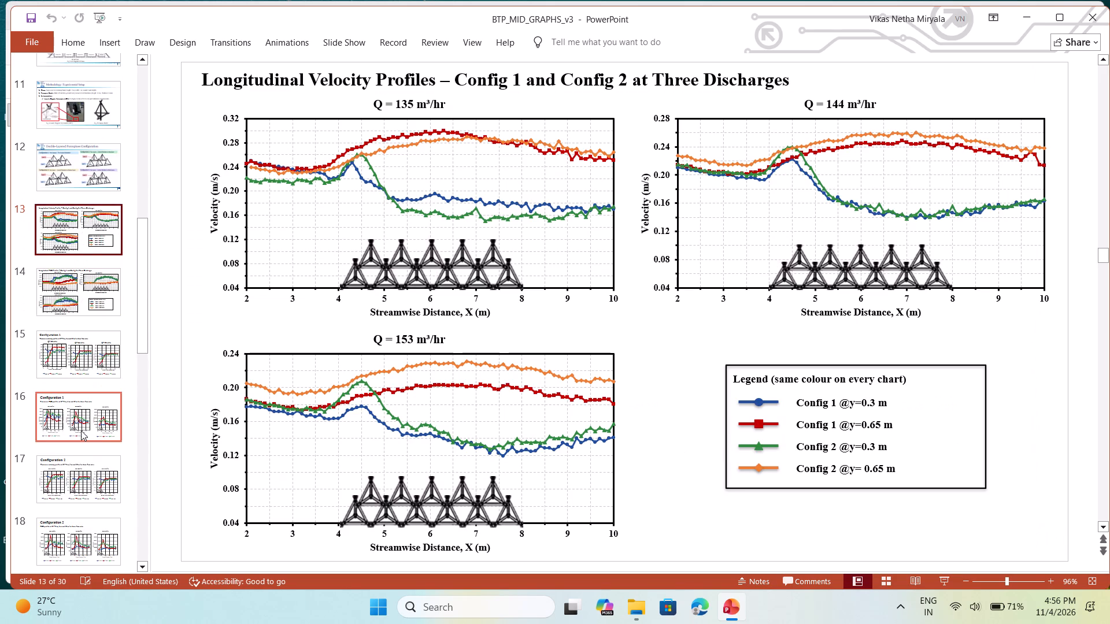
scroll(81, 430, down, 2)
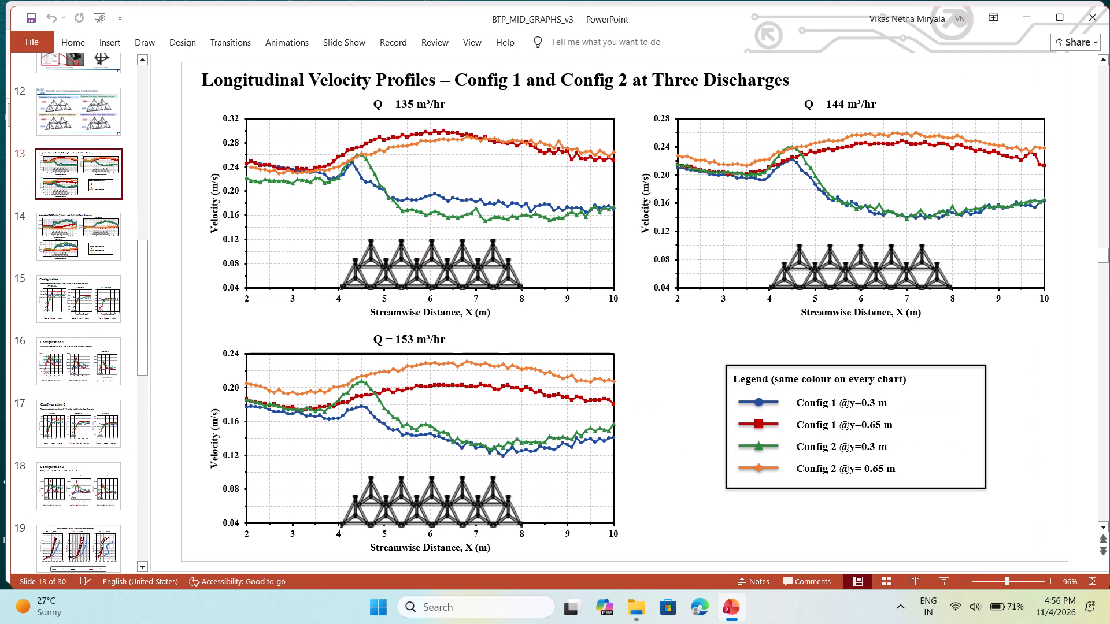
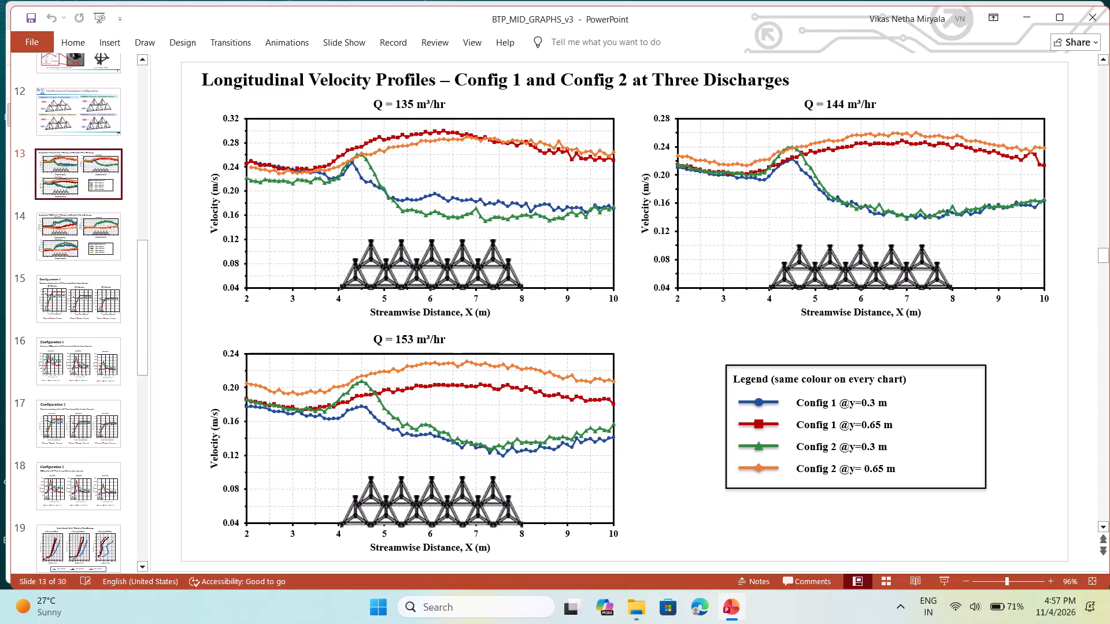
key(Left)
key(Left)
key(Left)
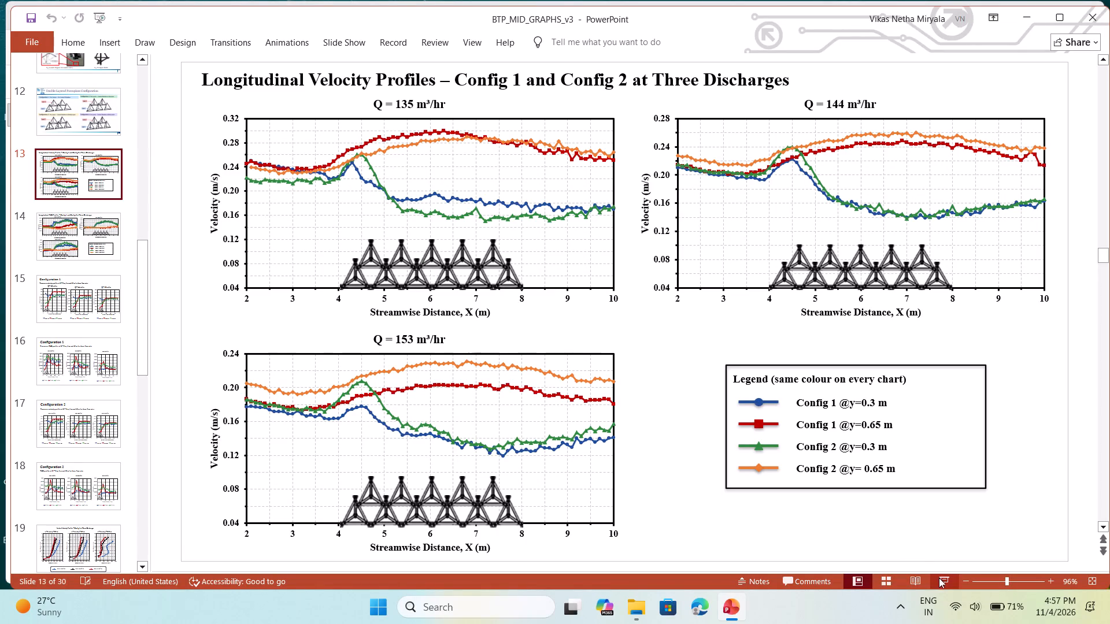
Start the slide show from slide 13 and go back through the methodology and literature review slides to the opening slides.
click(939, 578)
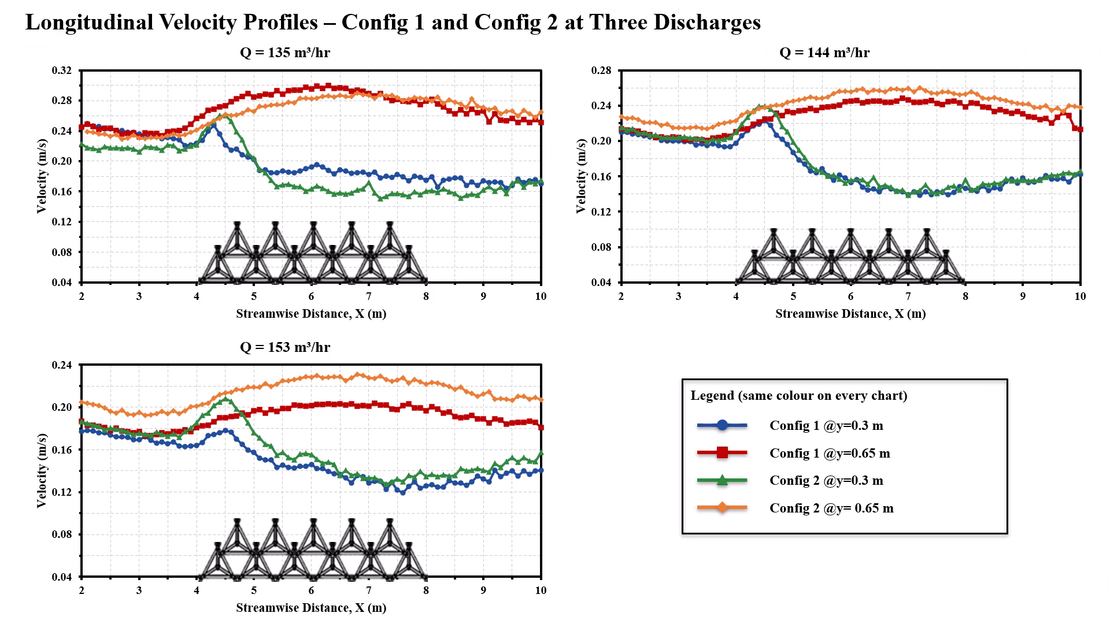
key(Left)
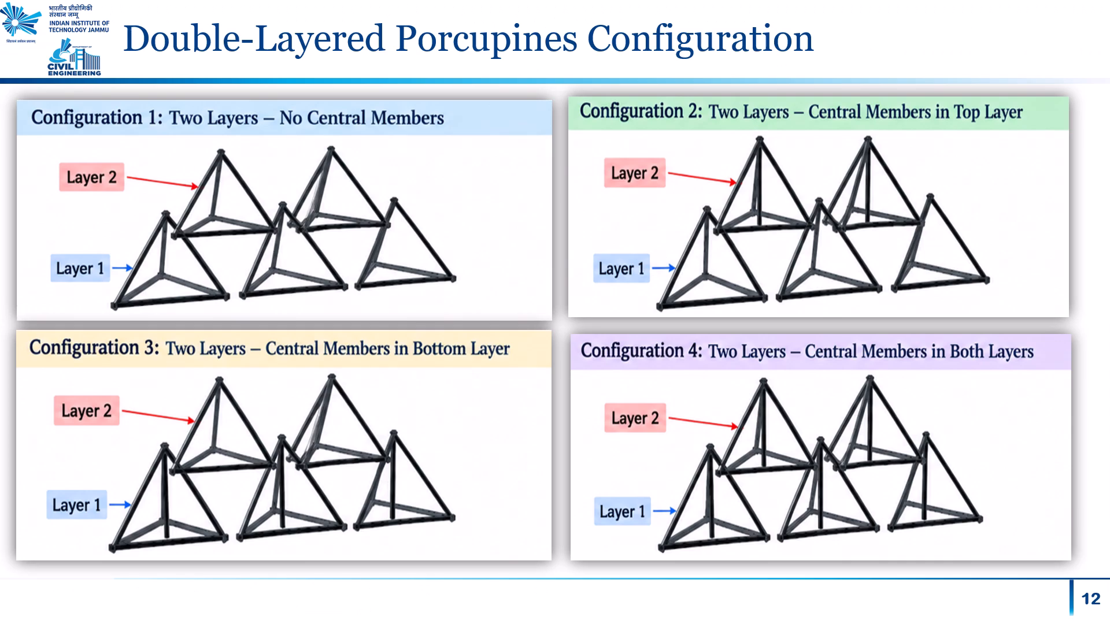
key(Left)
key(Left)
key(Left)
key(Left)
key(Left)
key(Left)
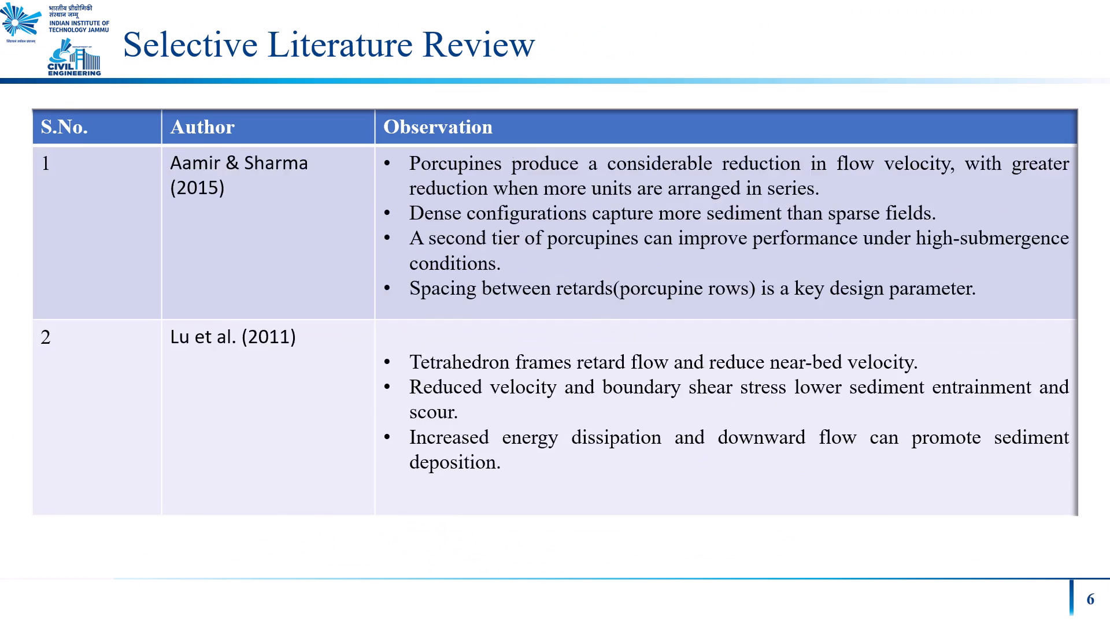
key(Left)
key(Left)
key(Left)
key(Right)
key(Right)
key(Right)
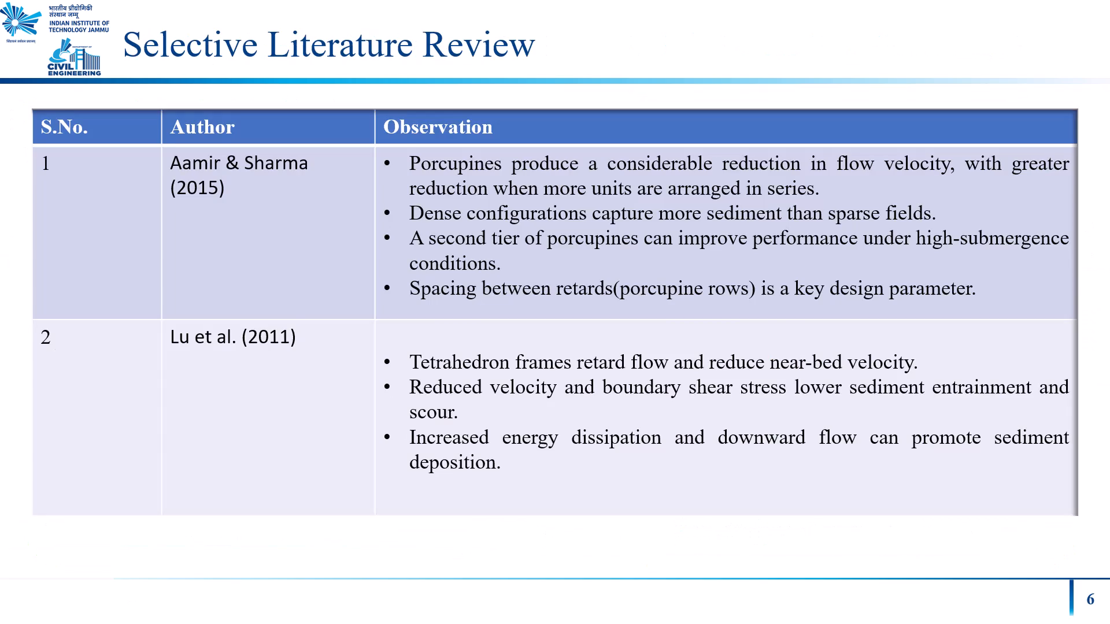
key(Left)
key(Left)
key(Left)
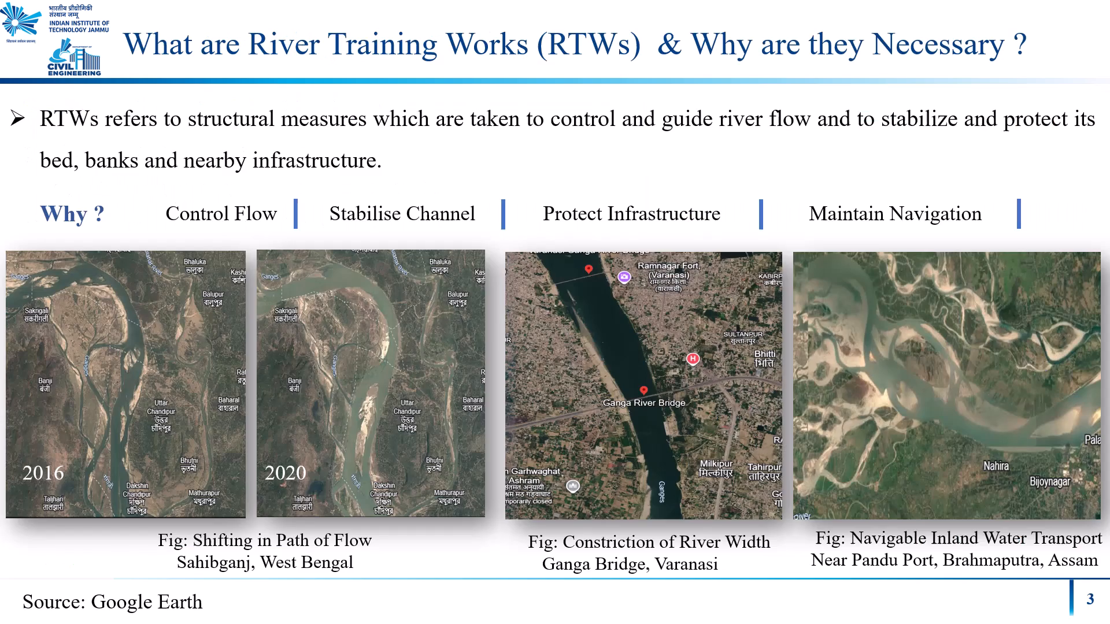
key(Left)
key(Left)
Go forward through the river training, porcupine structures, literature review and experimental setup slides to slide 12, Double-Layered Porcupines Configuration.
key(Right)
key(Right)
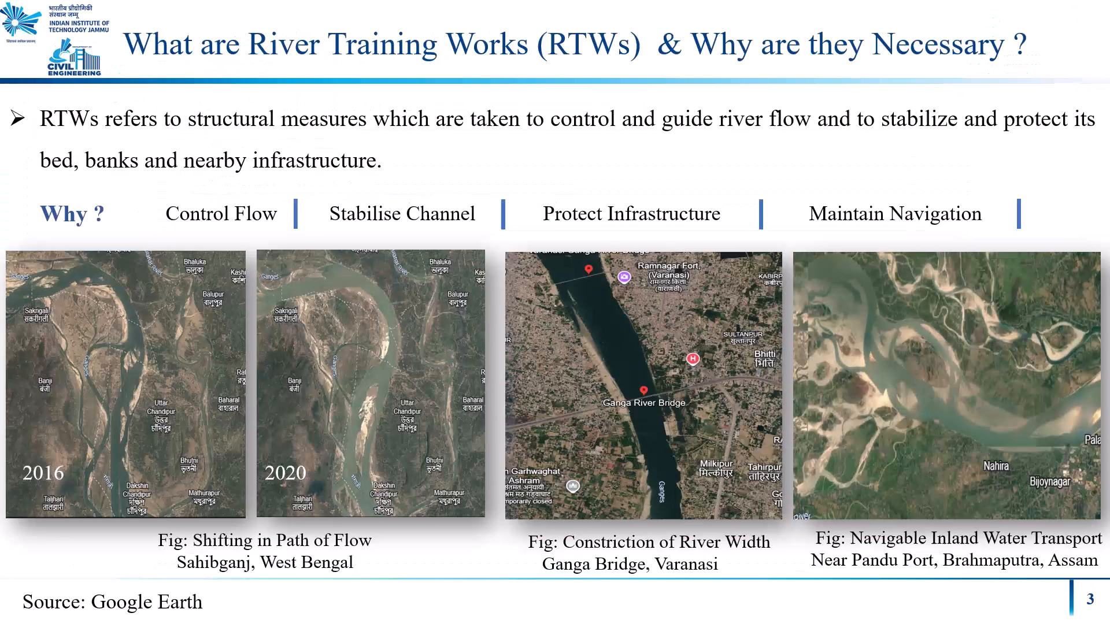
key(Right)
key(Right)
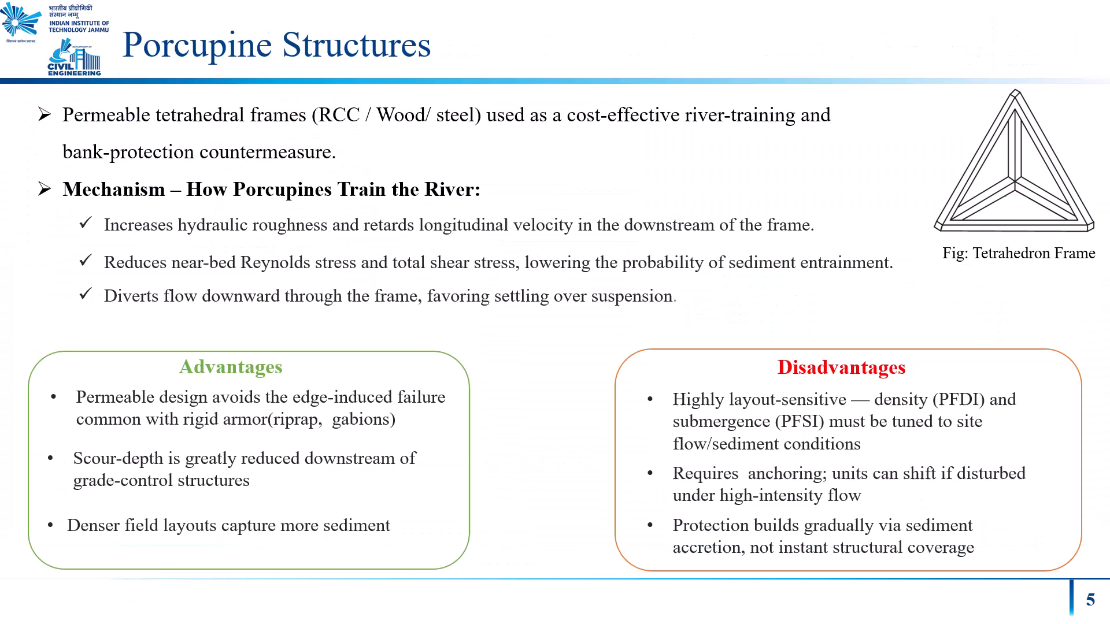
key(Right)
key(Right)
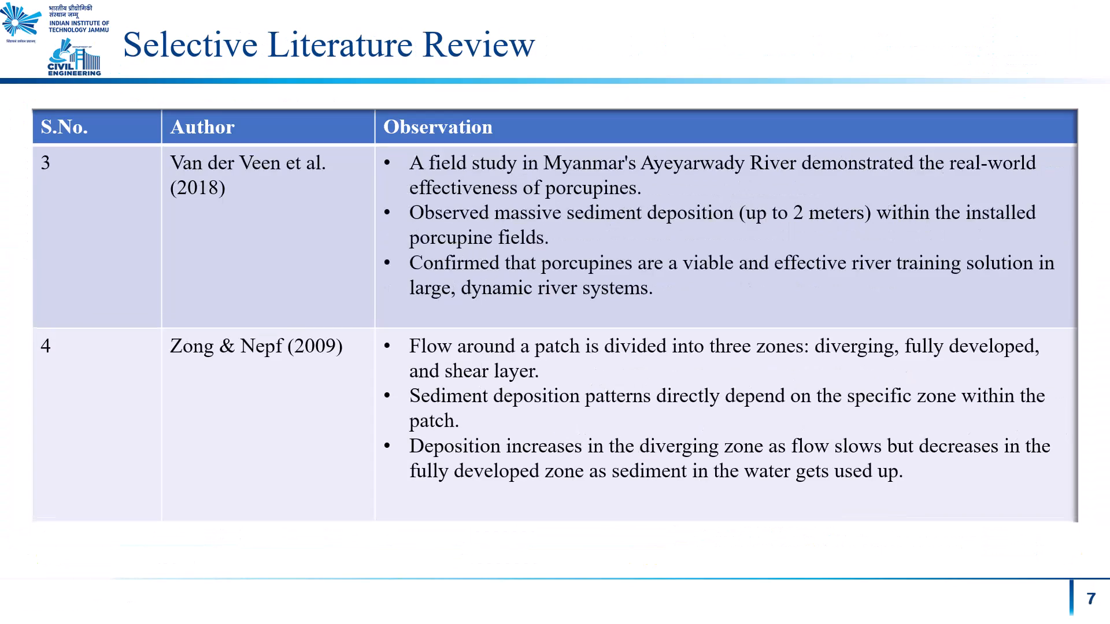
key(Right)
key(Right)
key(Right)
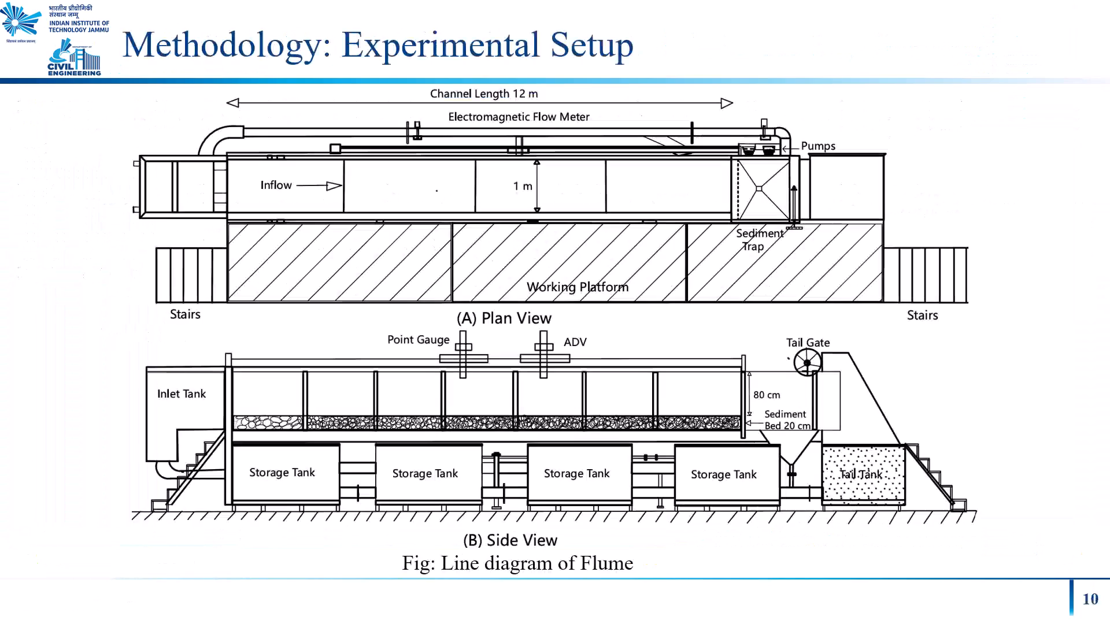
key(Right)
key(Left)
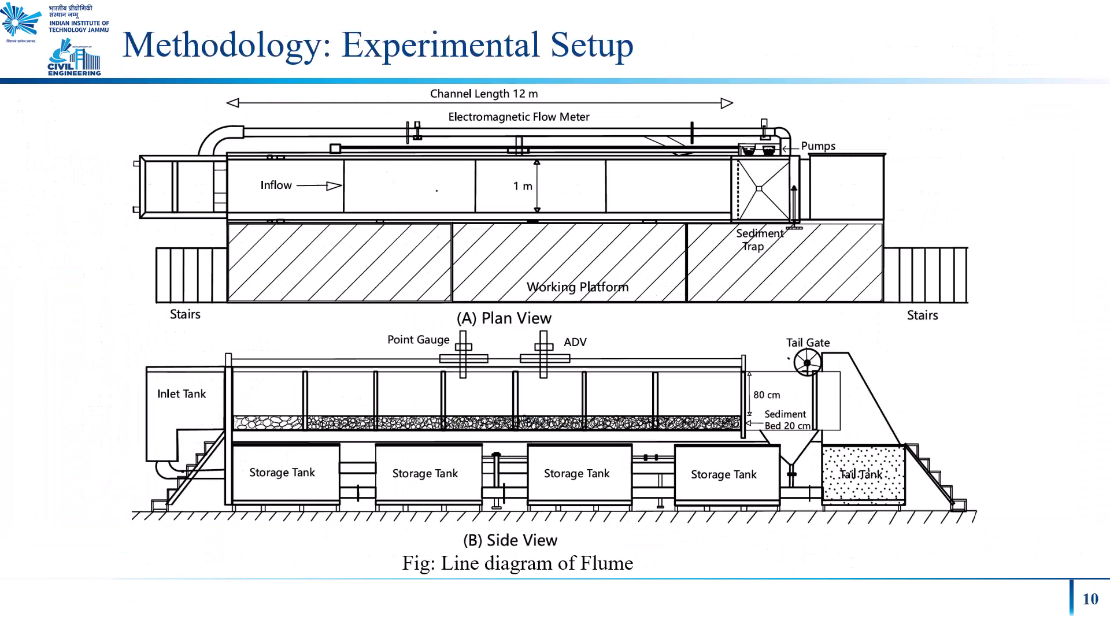
key(Right)
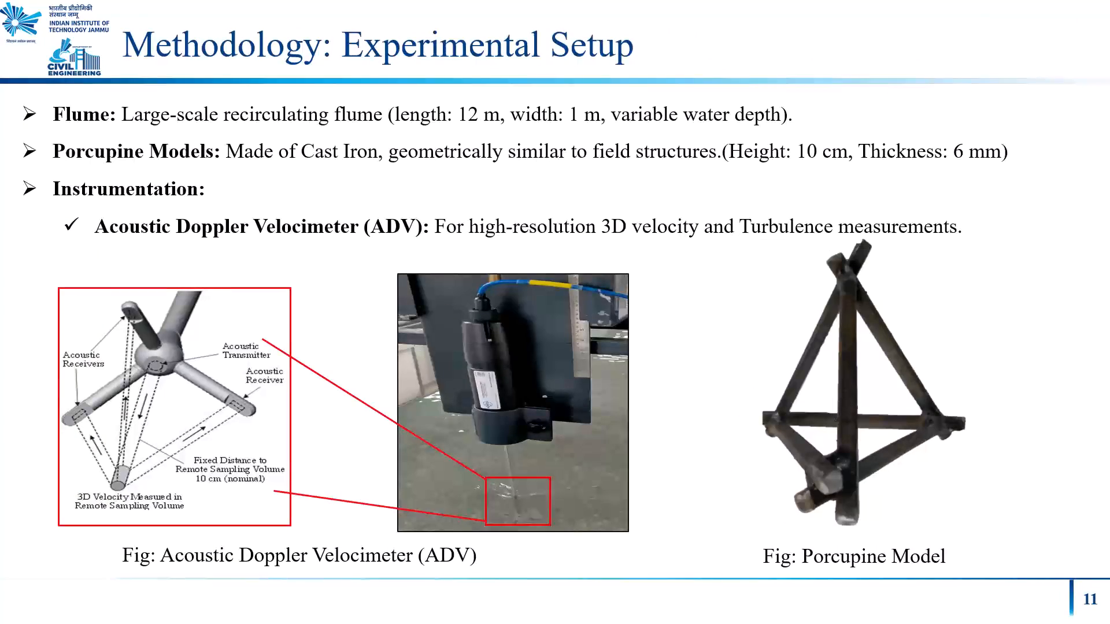
key(Right)
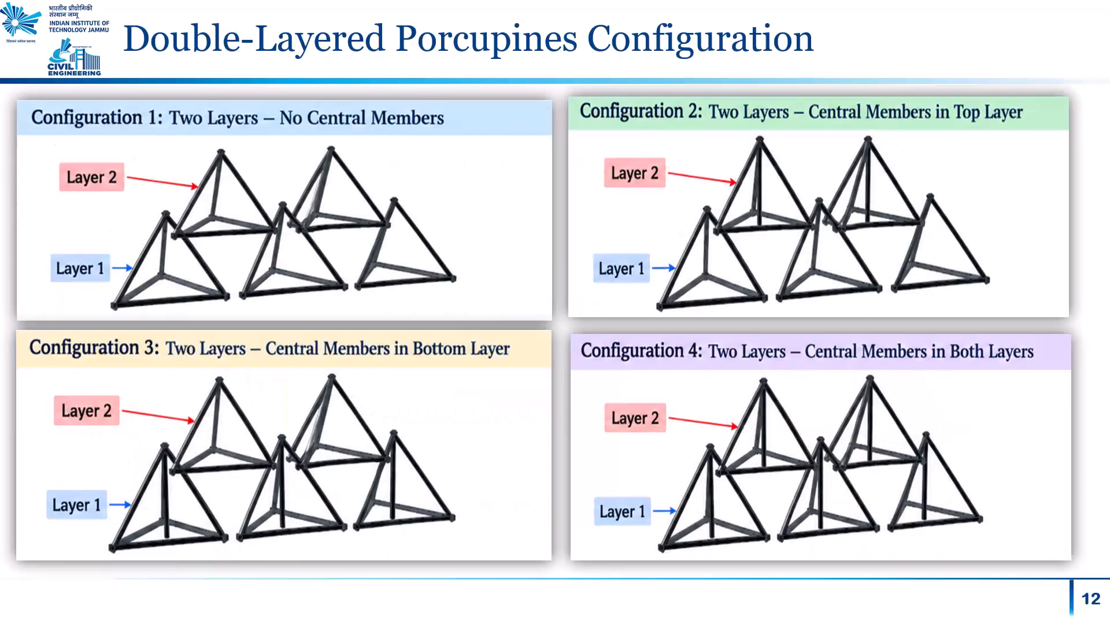
Compare the longitudinal velocity profiles for Config 1 and Config 2 on slide 13 with the porcupine configurations on slide 12.
key(Right)
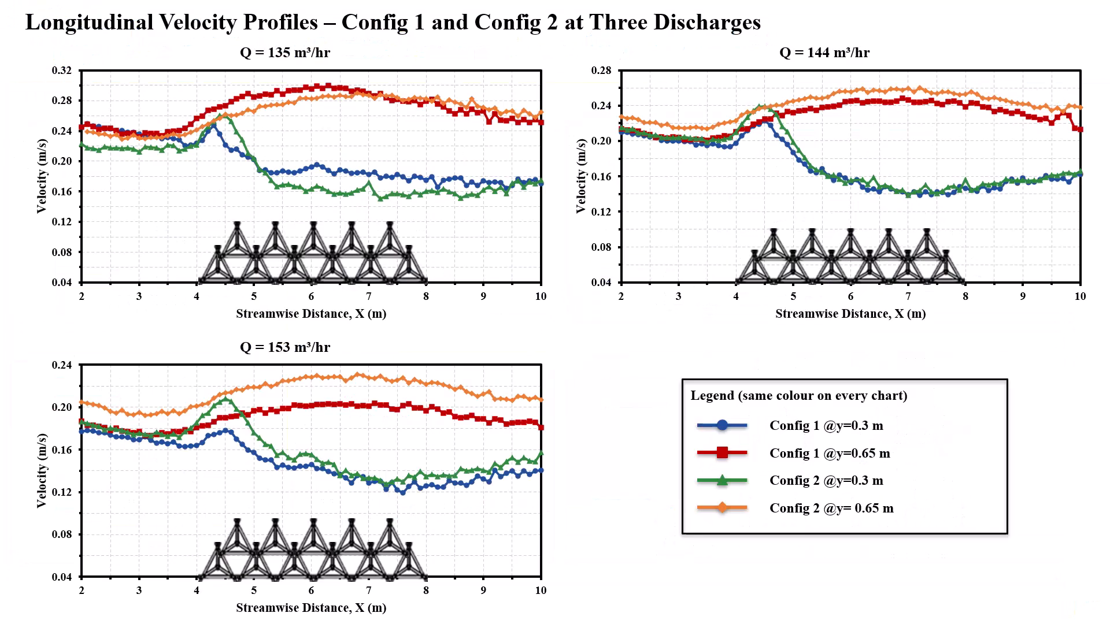
key(Left)
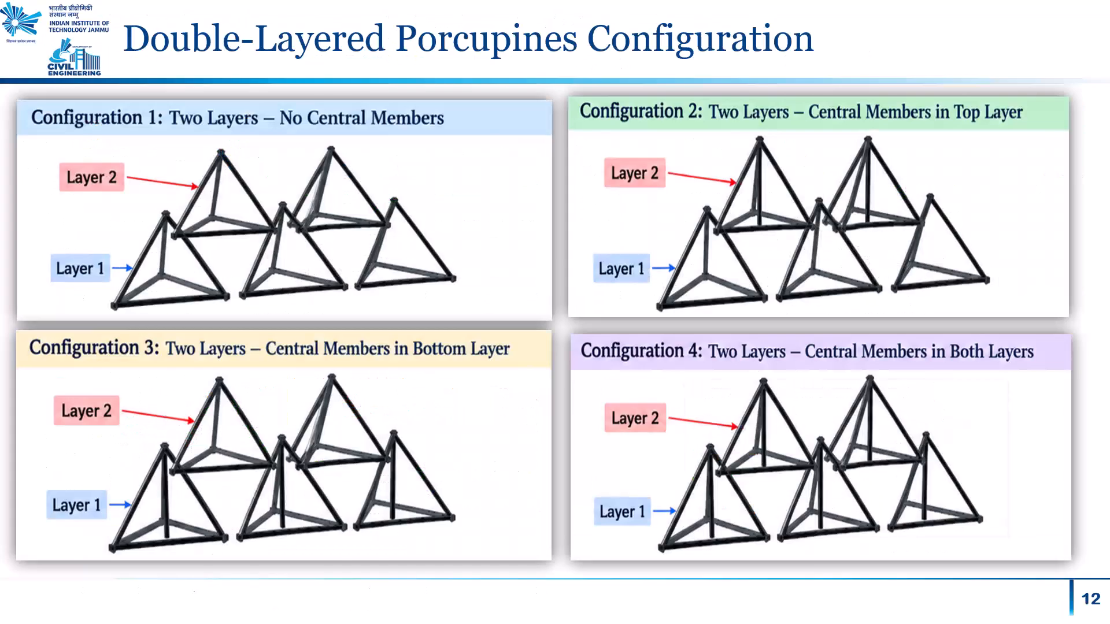
key(Right)
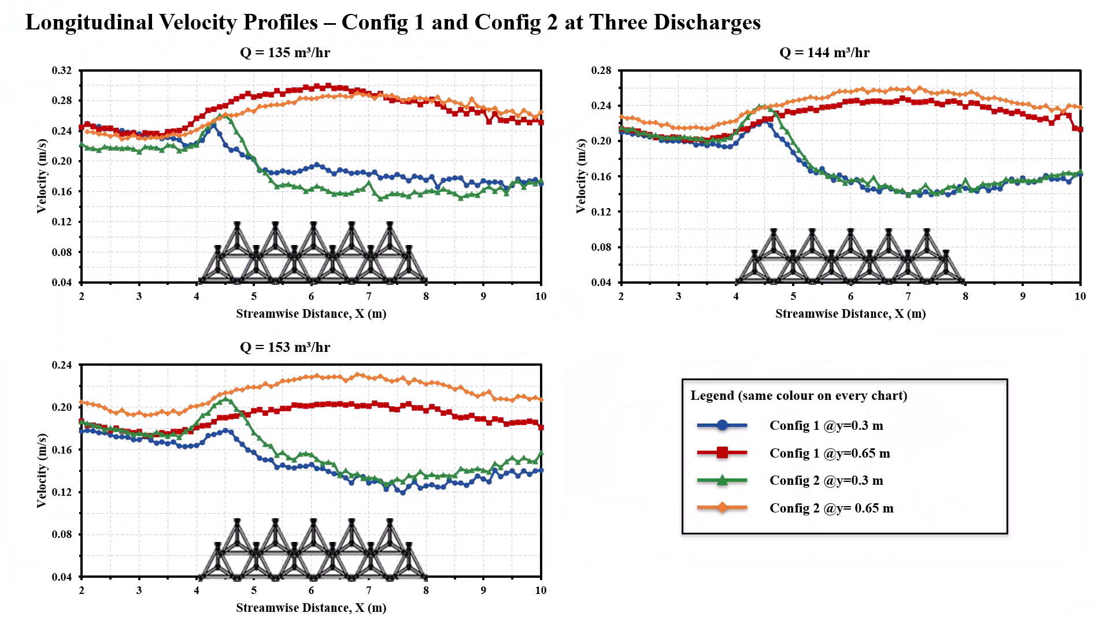
key(Left)
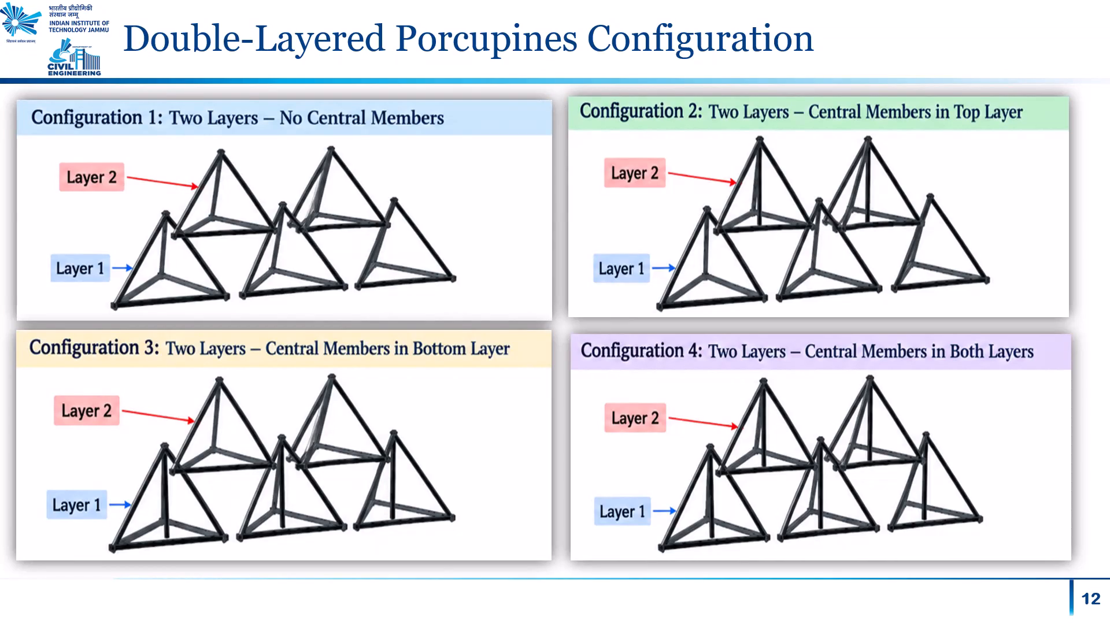
key(Right)
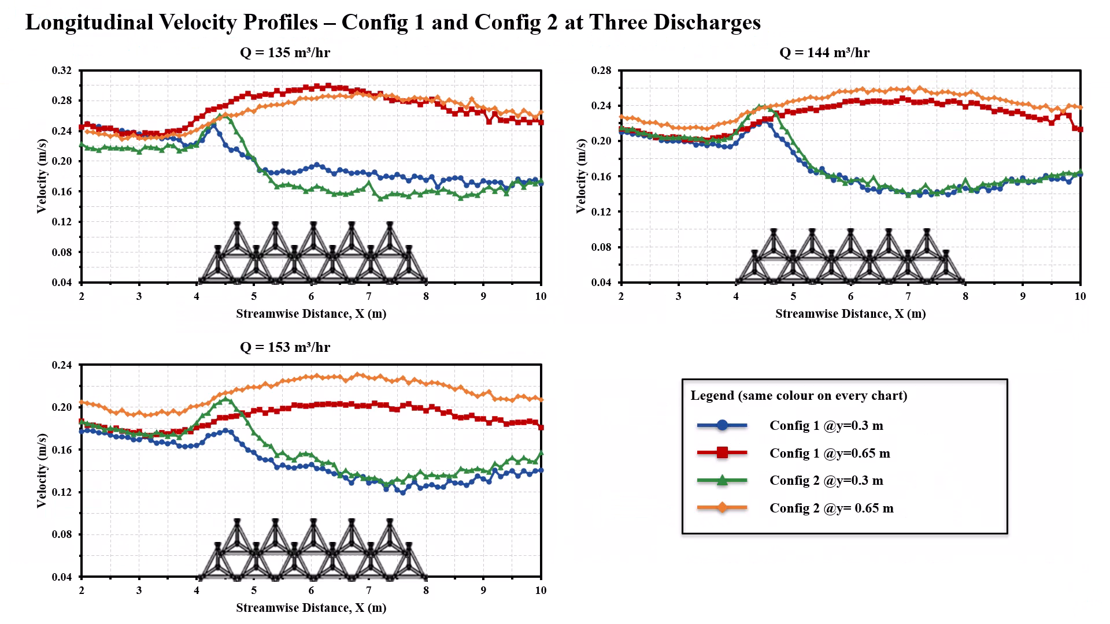
key(Left)
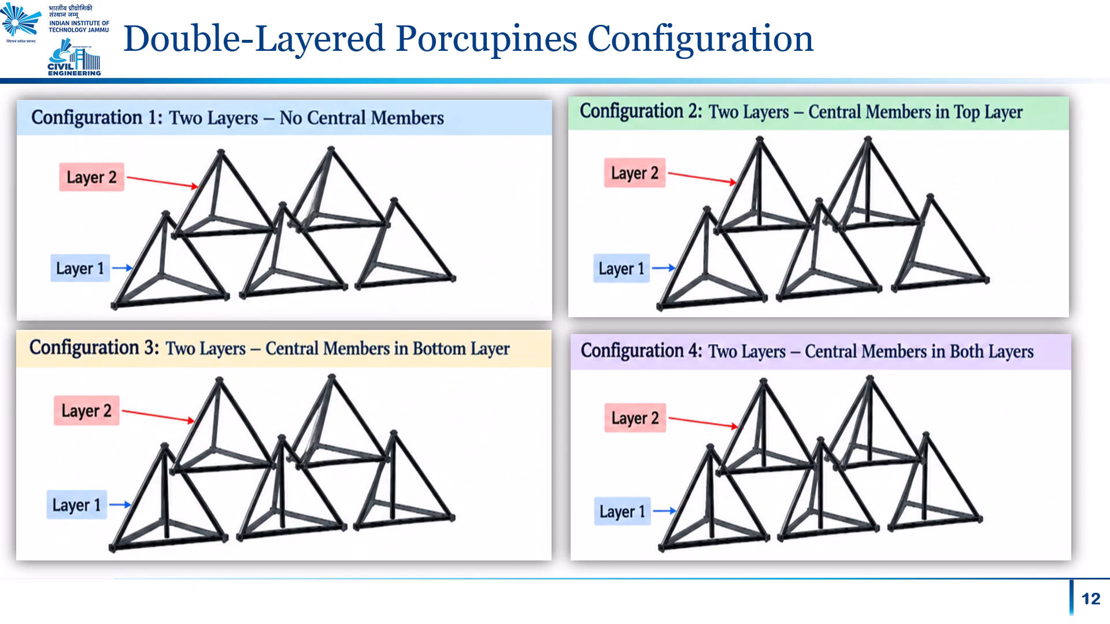
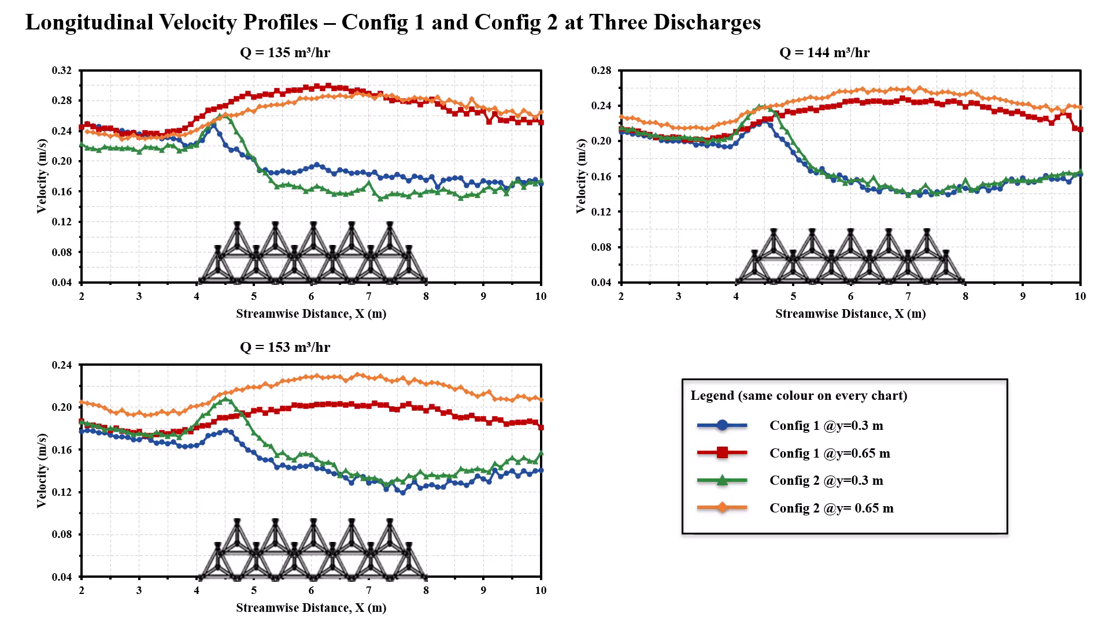
Go forward through the longitudinal TKE, transverse and vertical velocity profile slides to slide 27, Upcoming Work Plan.
key(Right)
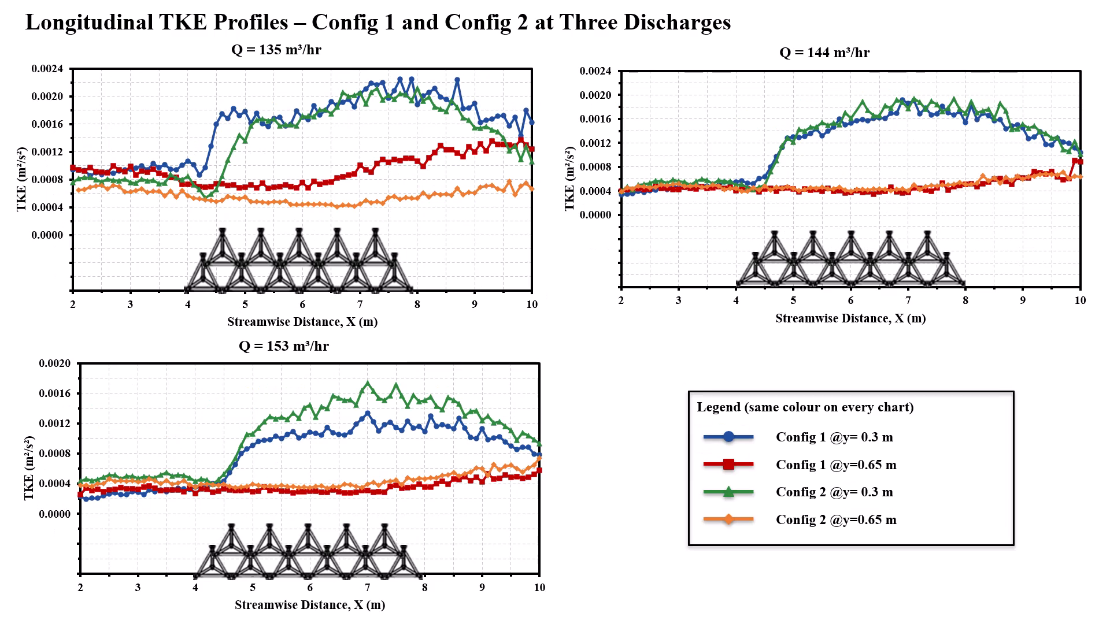
key(Right)
key(Right)
key(Right)
key(Right)
key(Right)
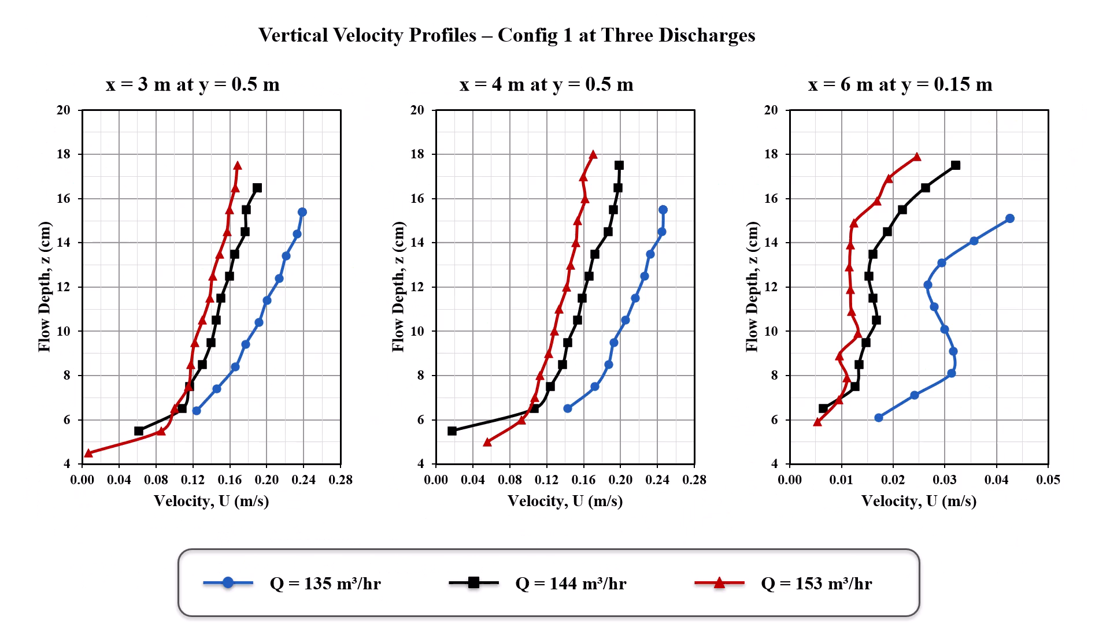
key(Right)
key(Right)
key(Right)
key(Right)
key(Right)
key(Right)
key(Right)
key(Right)
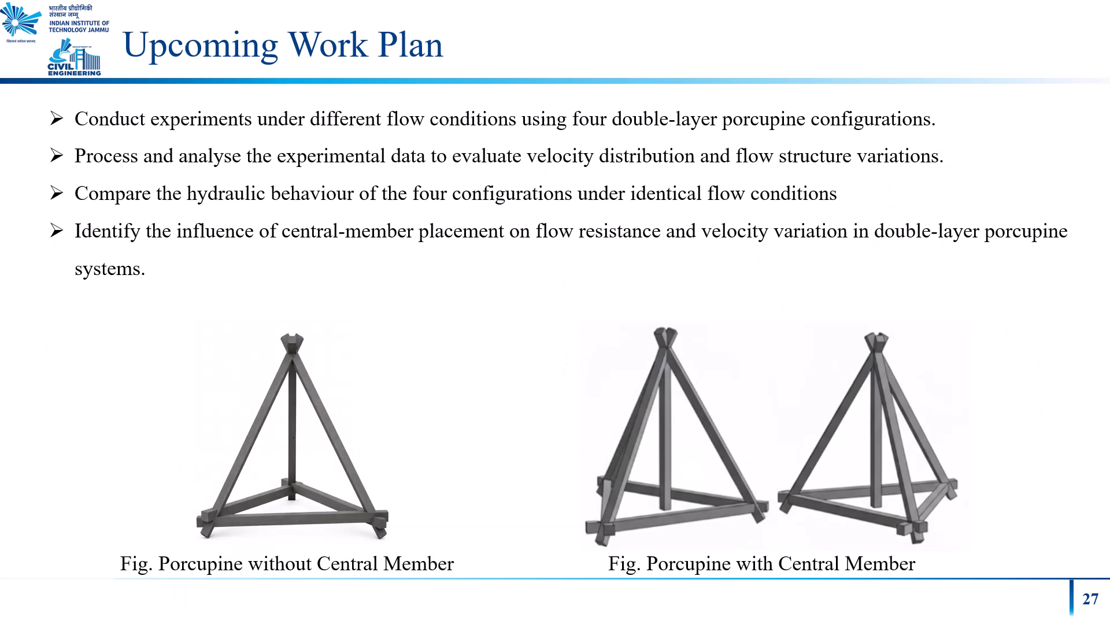
Go back past the vertical velocity profiles and examine the Configuration 2 TKE and transverse velocity profiles and the Configuration 1 transverse TKE profiles.
key(Left)
key(Left)
key(Left)
key(Left)
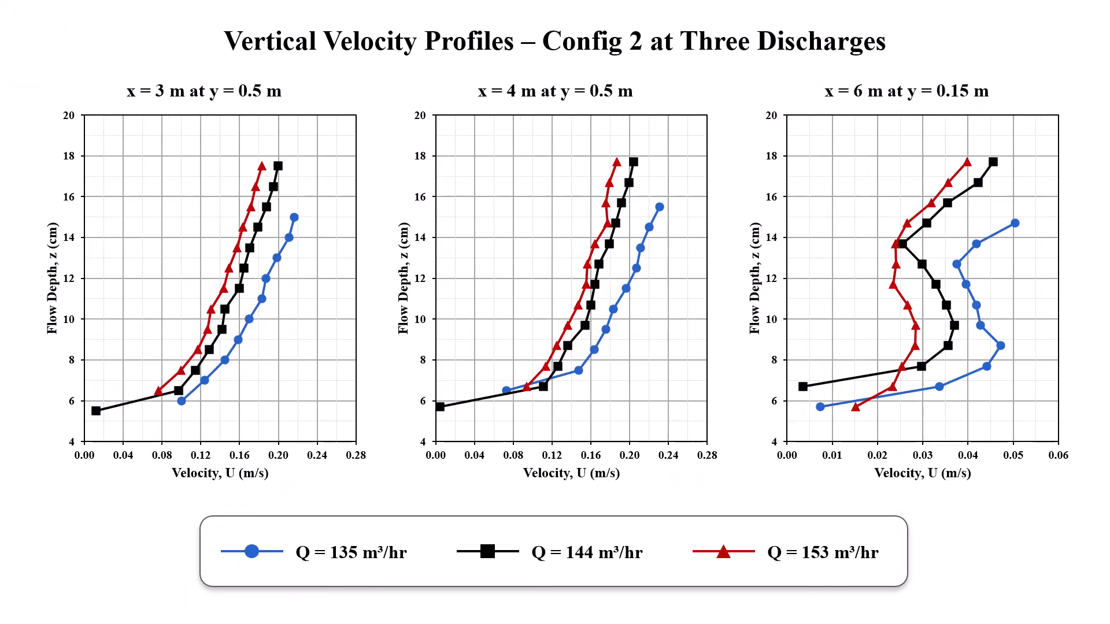
key(Left)
key(Left)
key(Left)
key(Left)
key(Left)
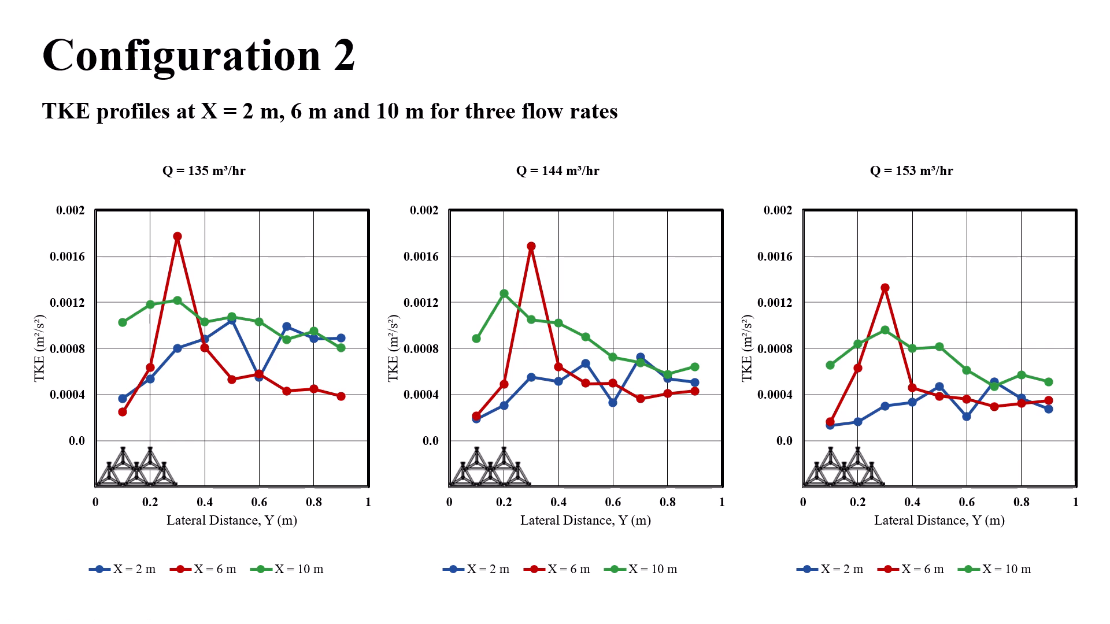
key(Left)
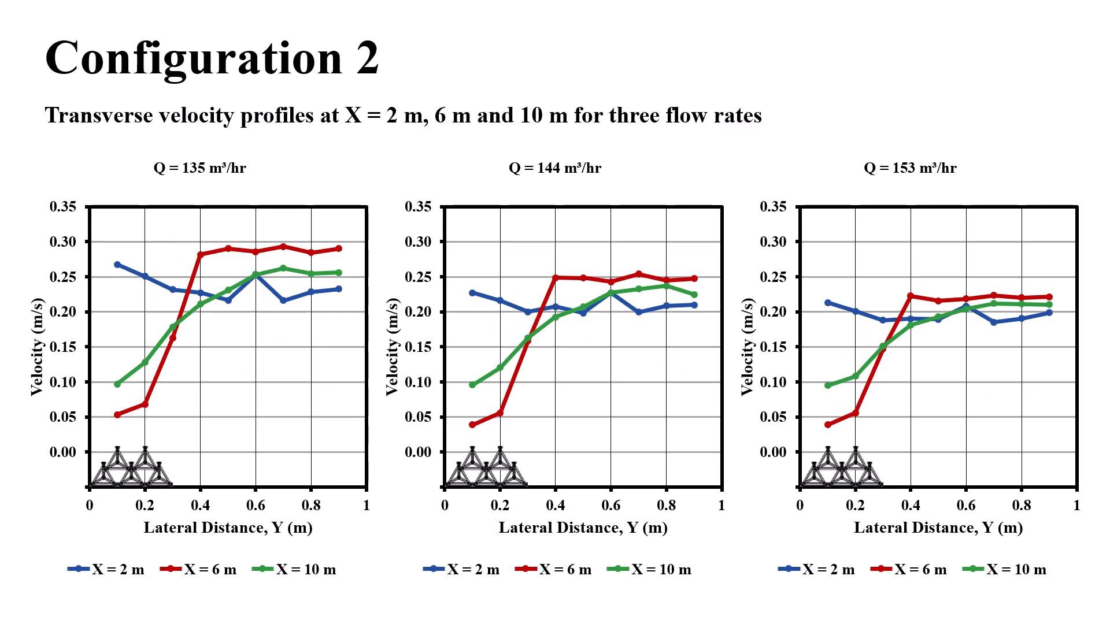
key(Left)
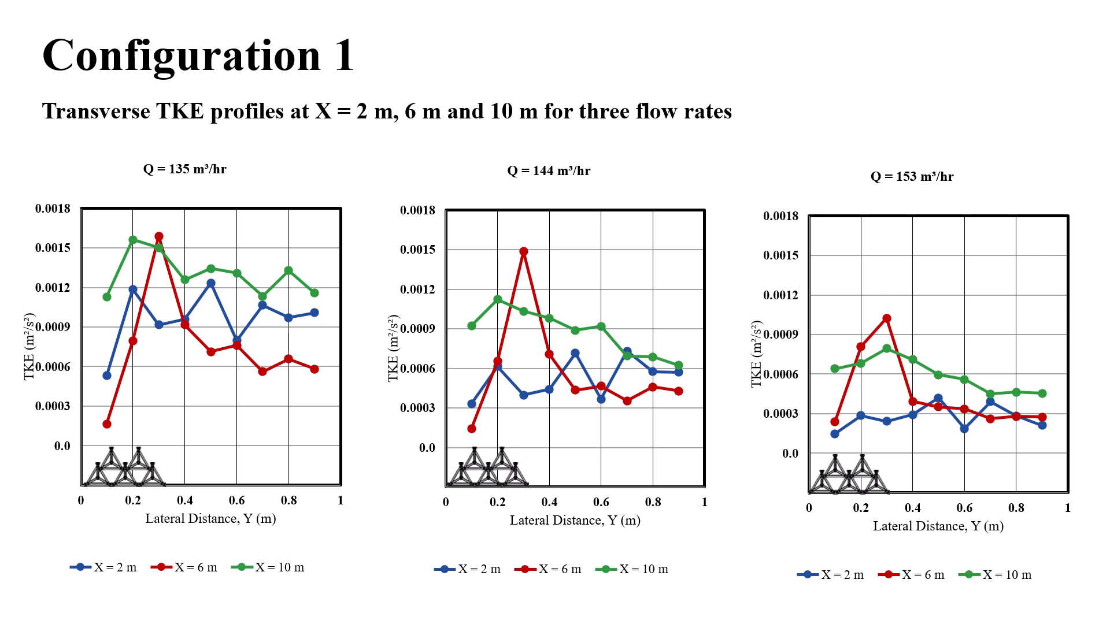
Go back past the longitudinal velocity profiles for Config 1 and Config 2 to slide 12, Double-Layered Porcupines Configuration.
key(Left)
key(Left)
key(Left)
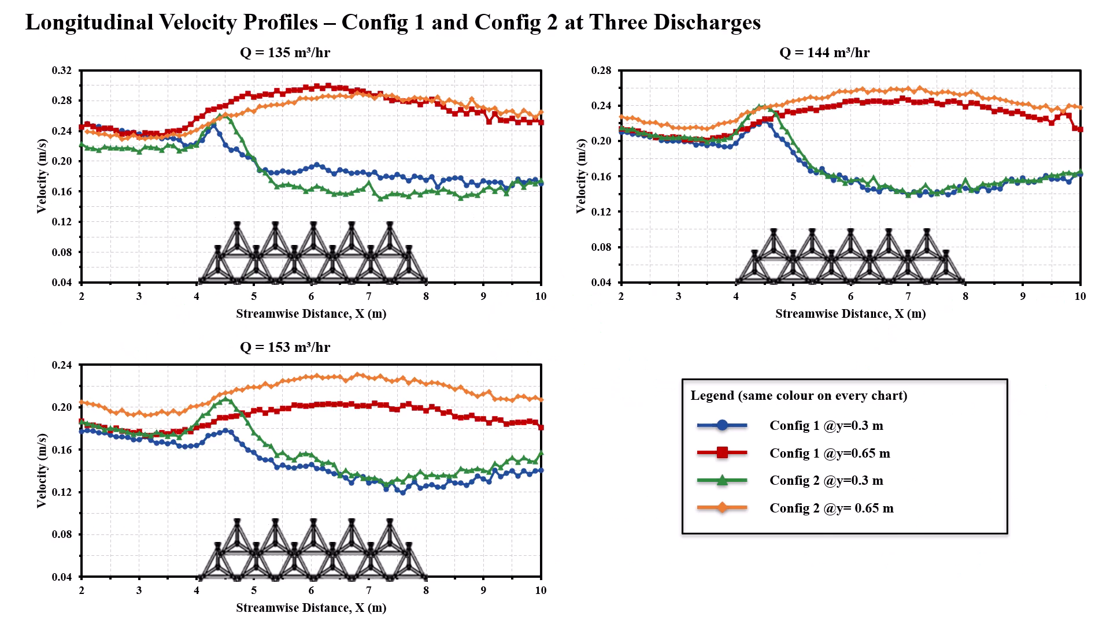
key(Left)
key(Left)
key(Right)
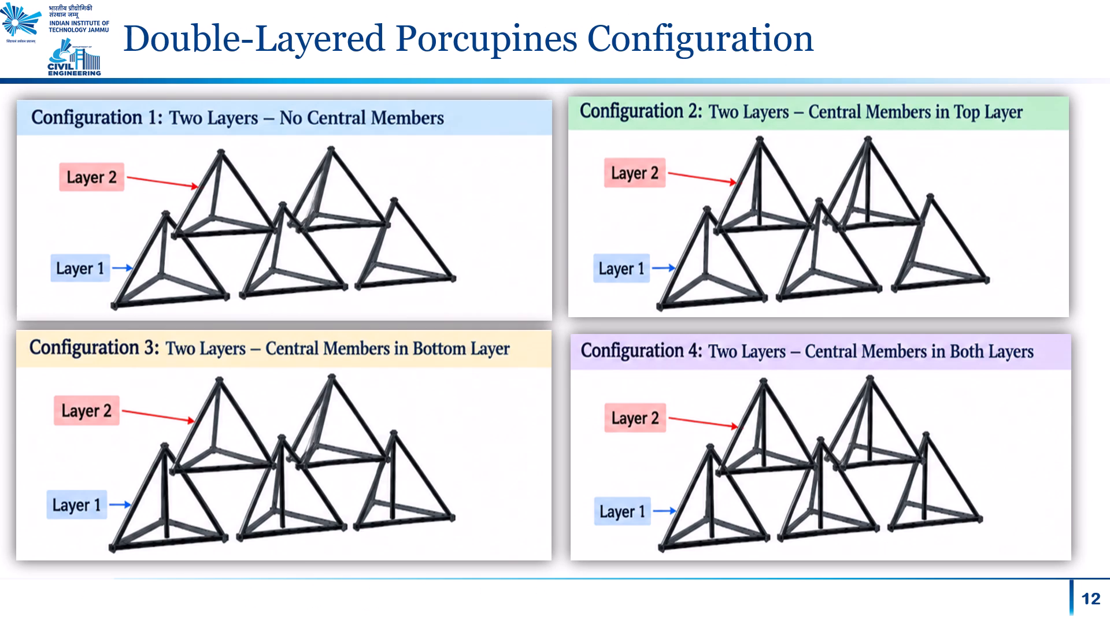
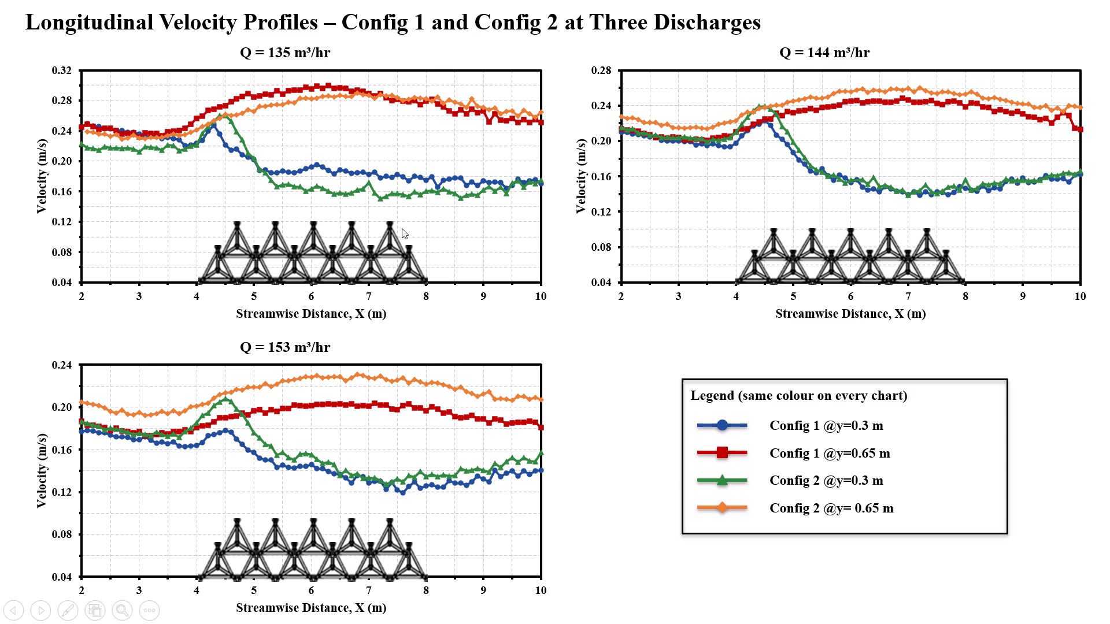
Compare the Double-Layered Porcupines Configuration slide with the longitudinal and Configuration 1 transverse velocity profile slides, and leave the slide show.
key(Left)
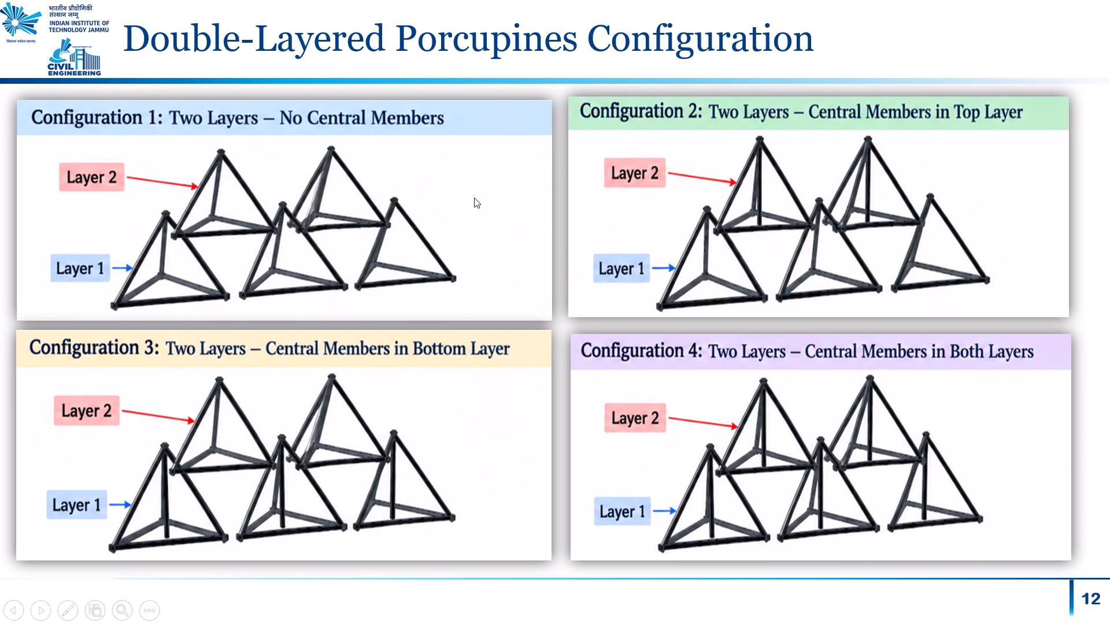
key(Left)
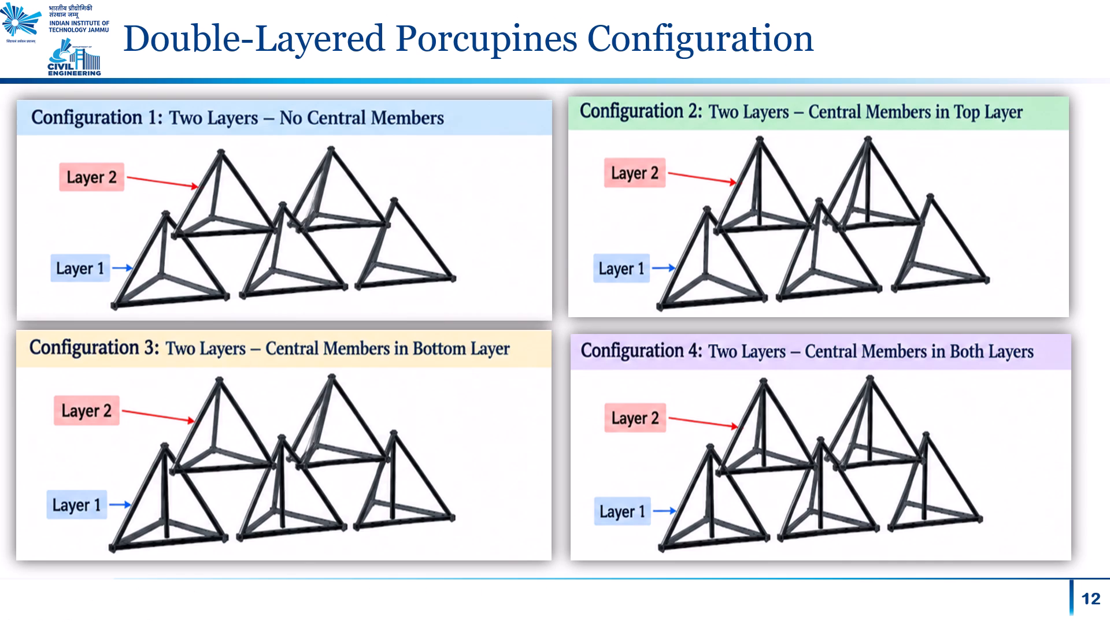
key(Right)
key(Right)
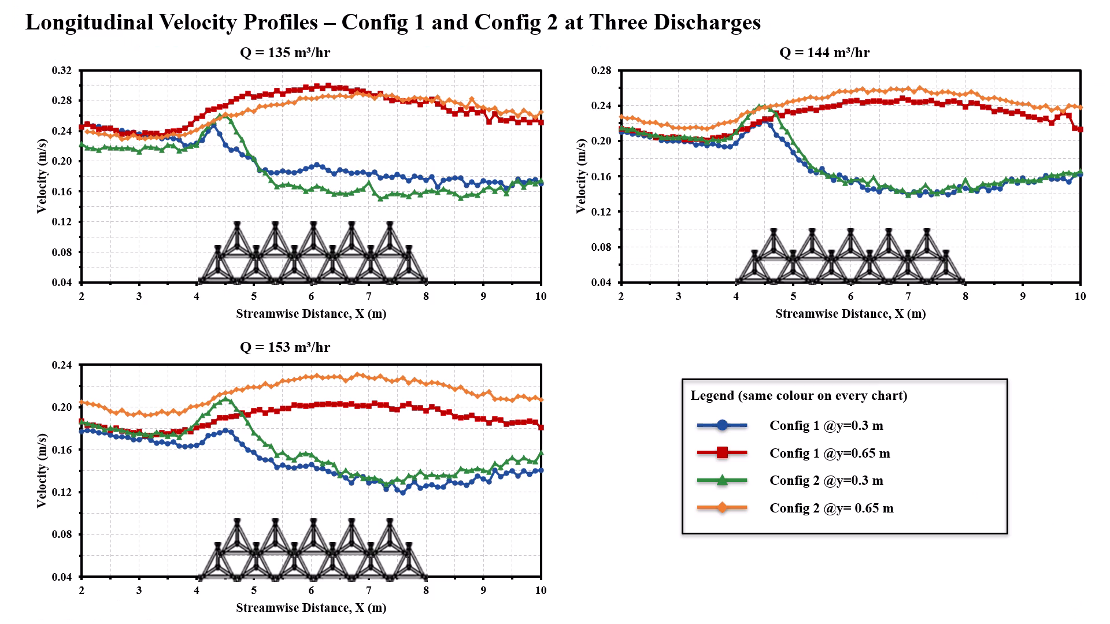
double_click(483, 295)
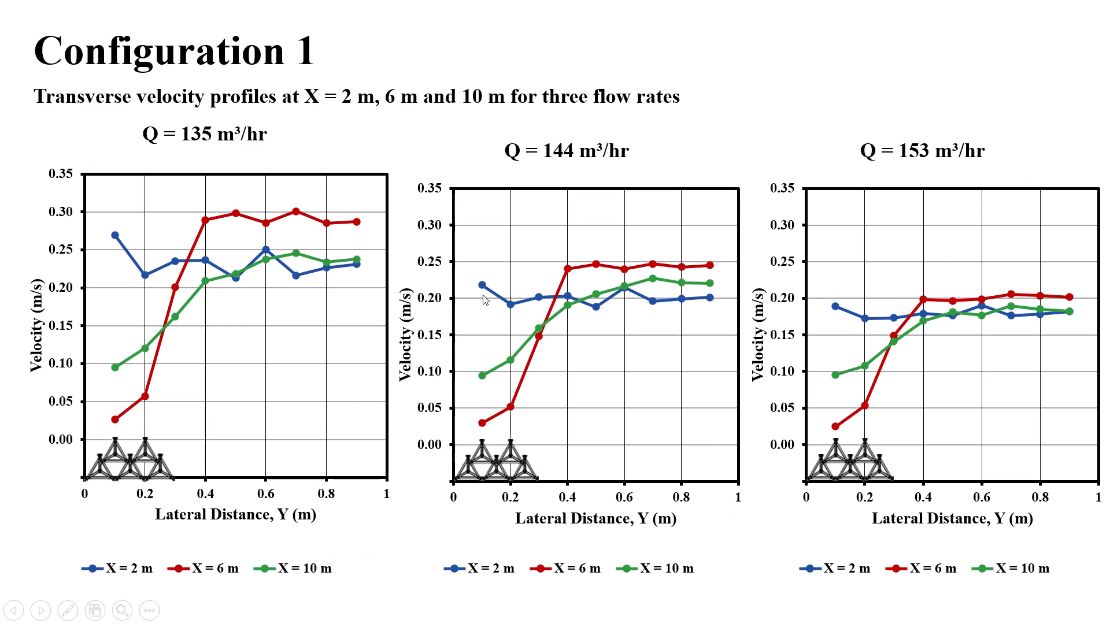
key(Escape)
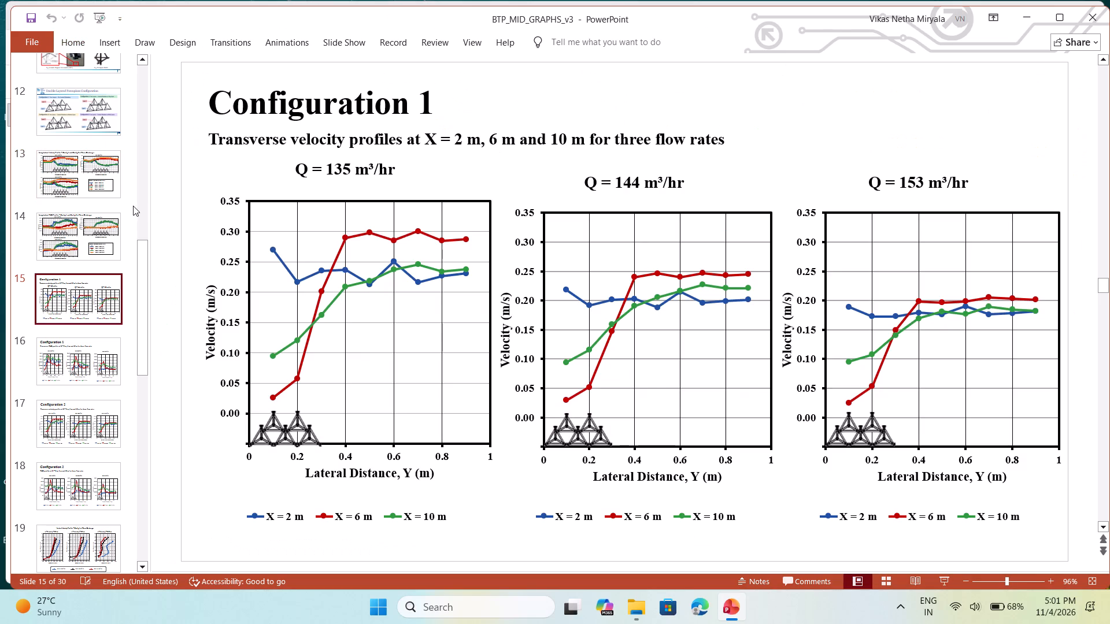
On slide 13, set the Q = 135 m³/hr chart's streamwise distance axis to minimum 0, maximum 12 and major unit 2.
click(89, 191)
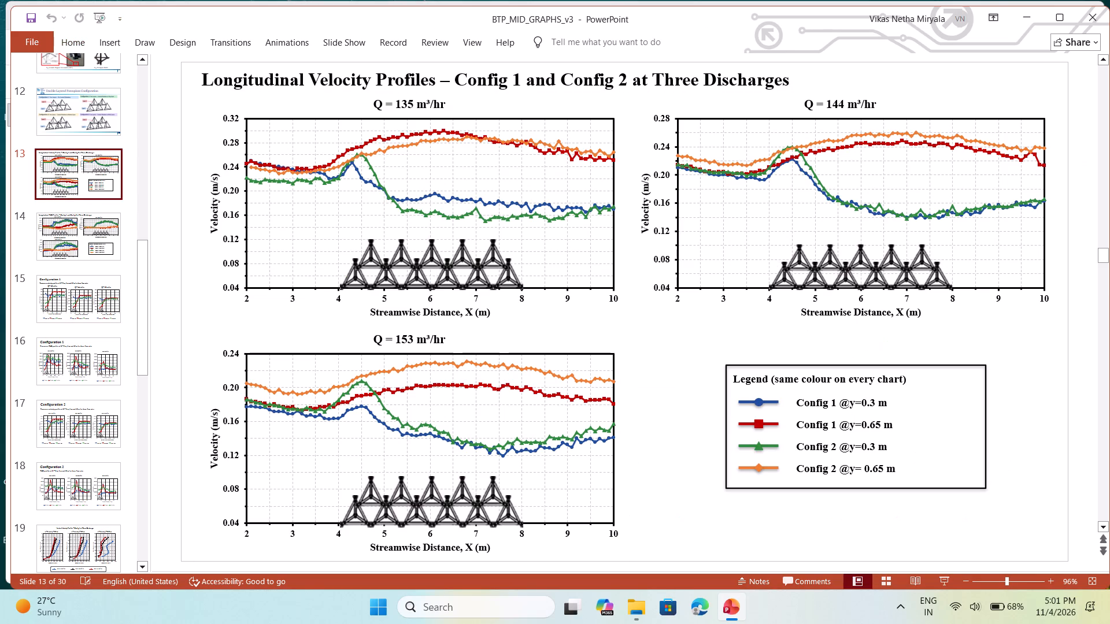
double_click(616, 296)
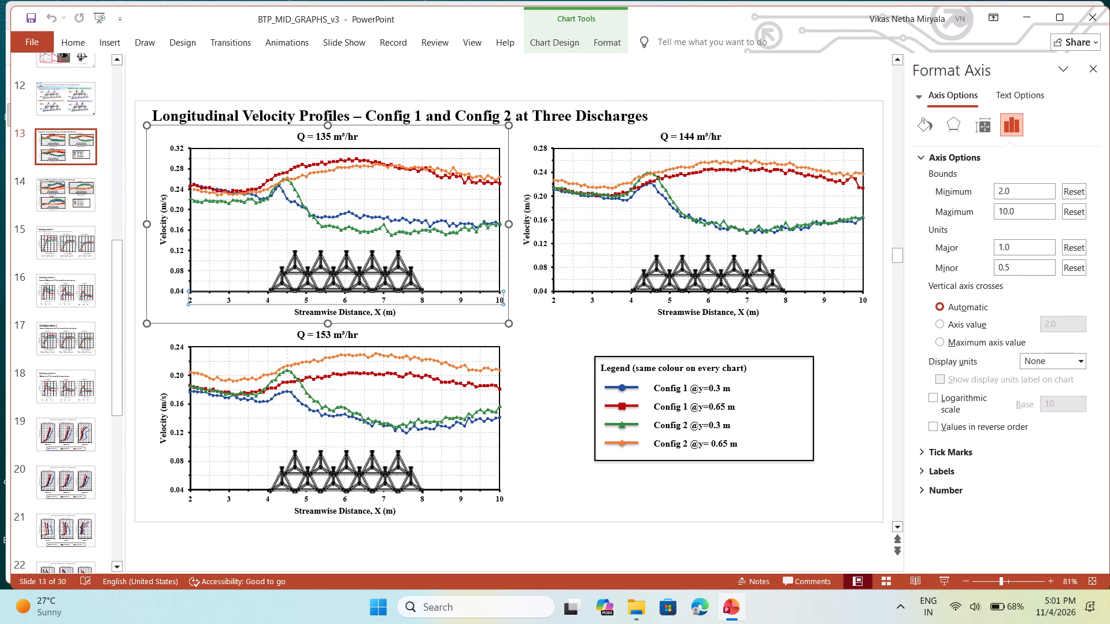
click(1008, 210)
key(BackSpace)
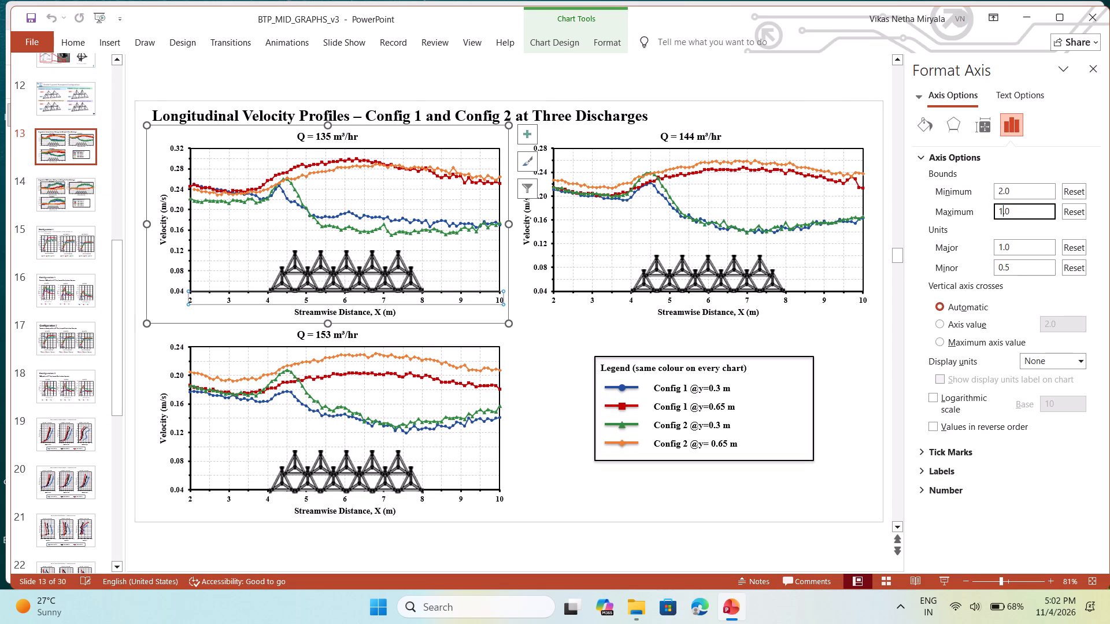
key(2)
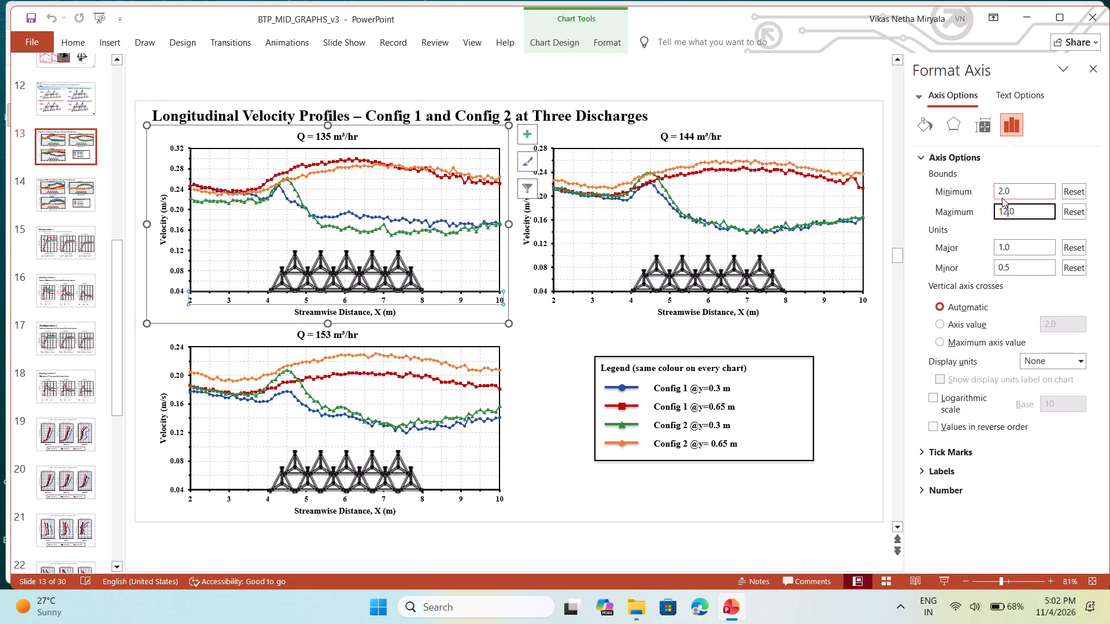
click(1000, 192)
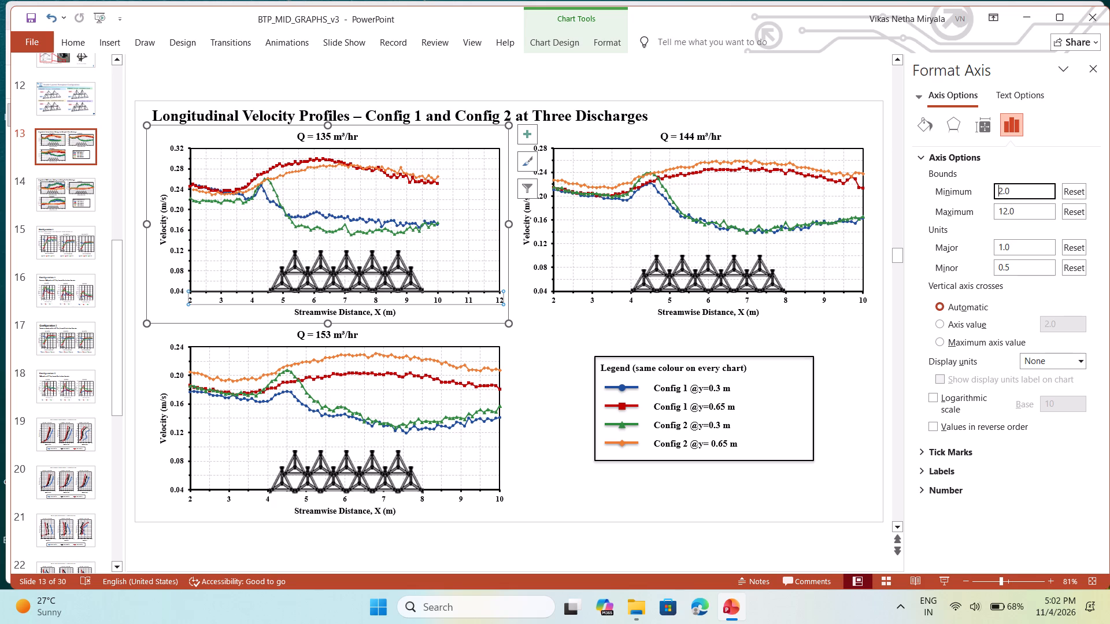
key(Delete)
key(0)
click(1002, 246)
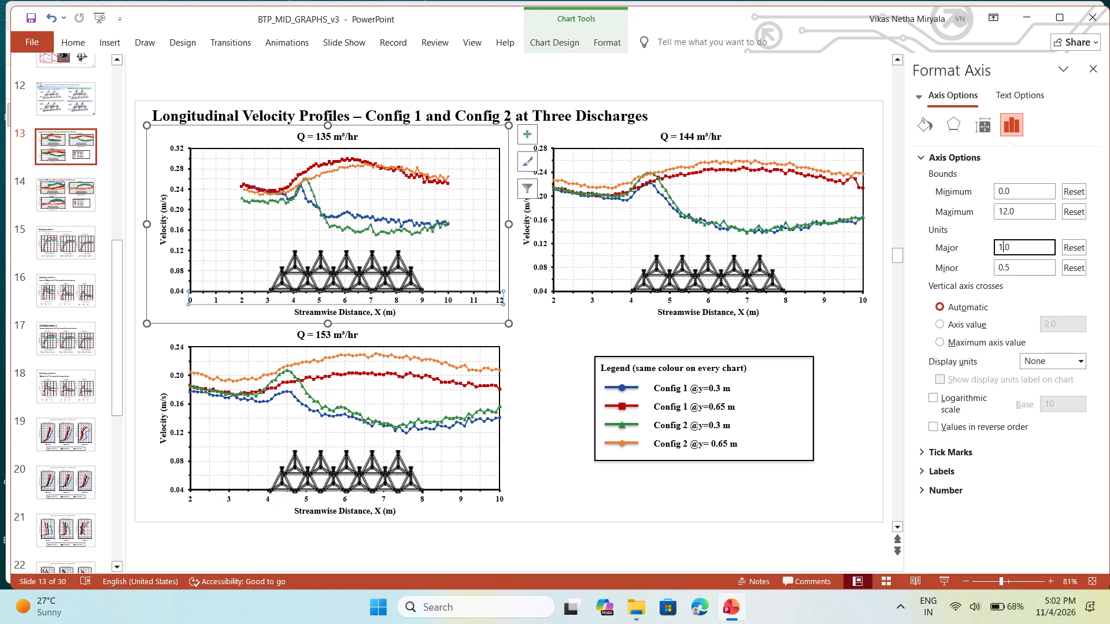
key(BackSpace)
key(2)
click(850, 343)
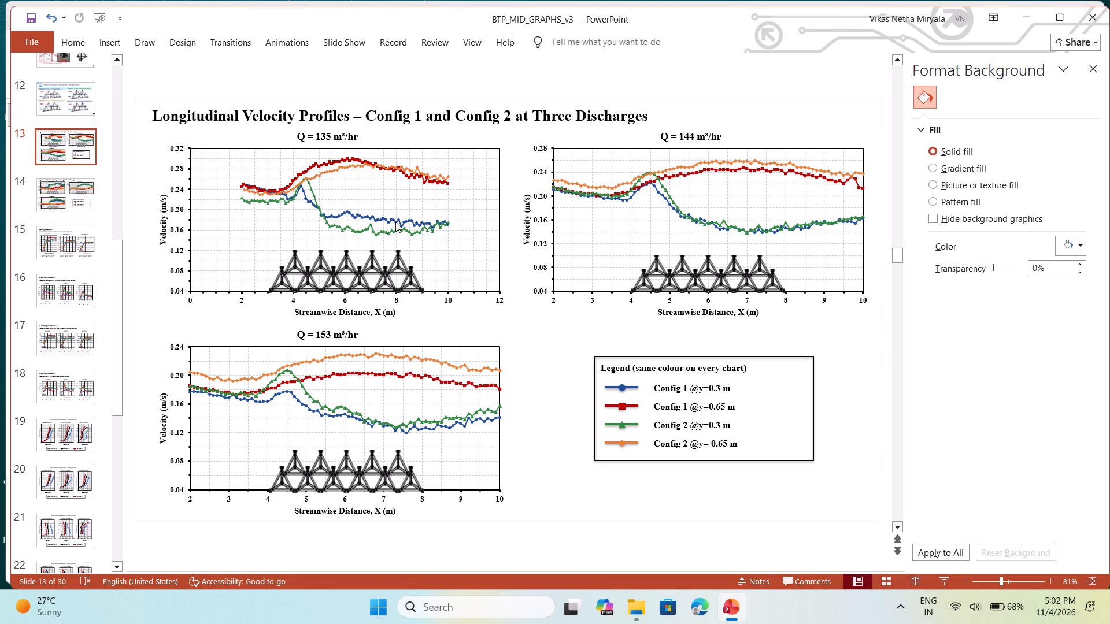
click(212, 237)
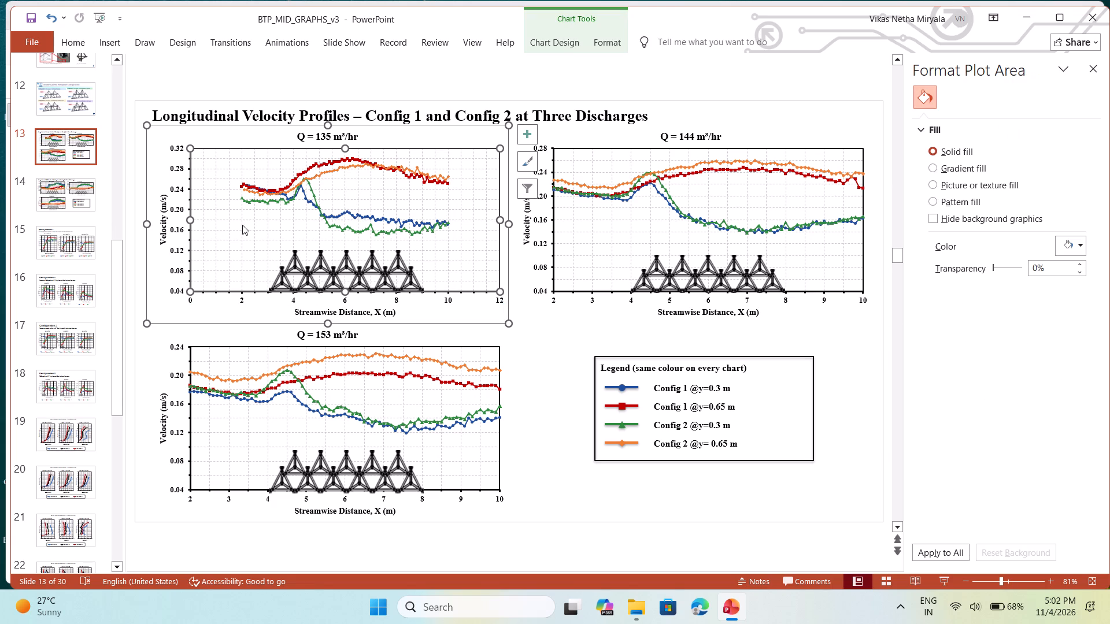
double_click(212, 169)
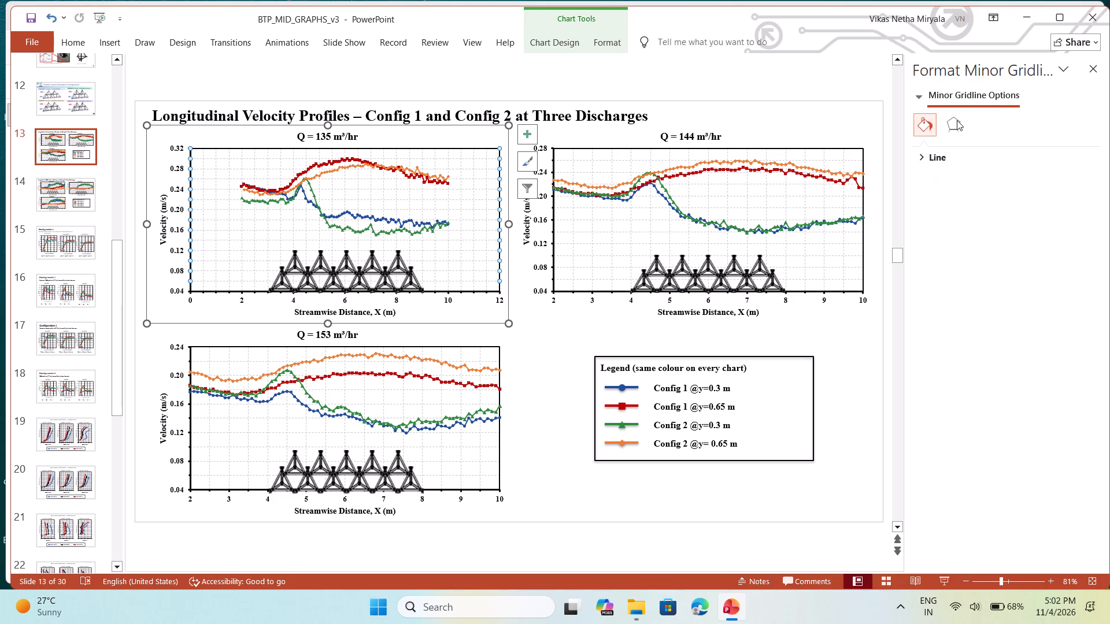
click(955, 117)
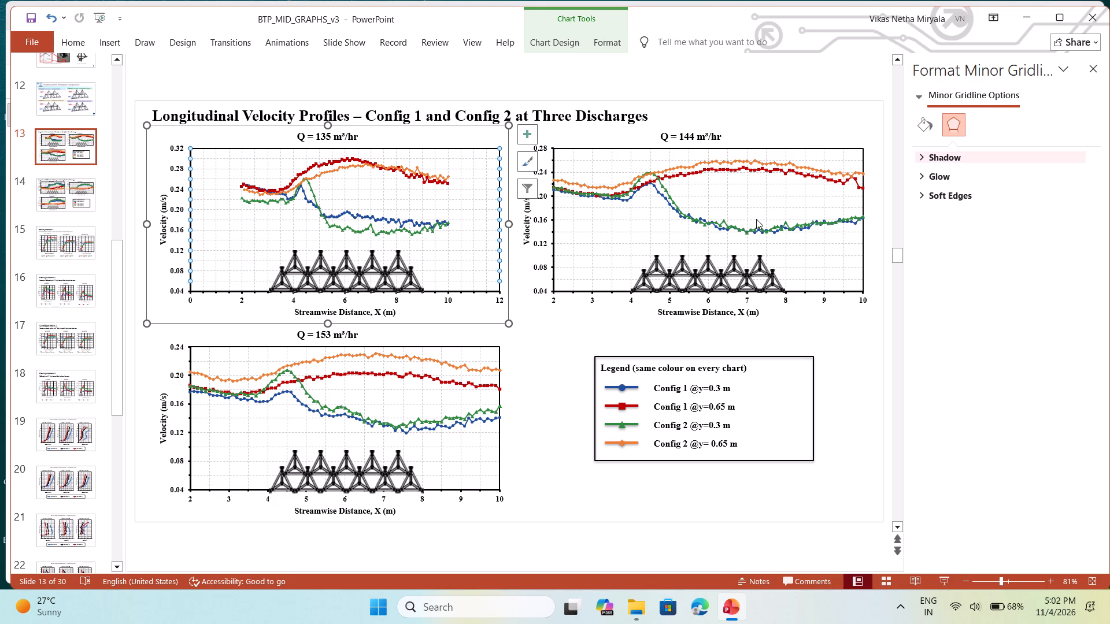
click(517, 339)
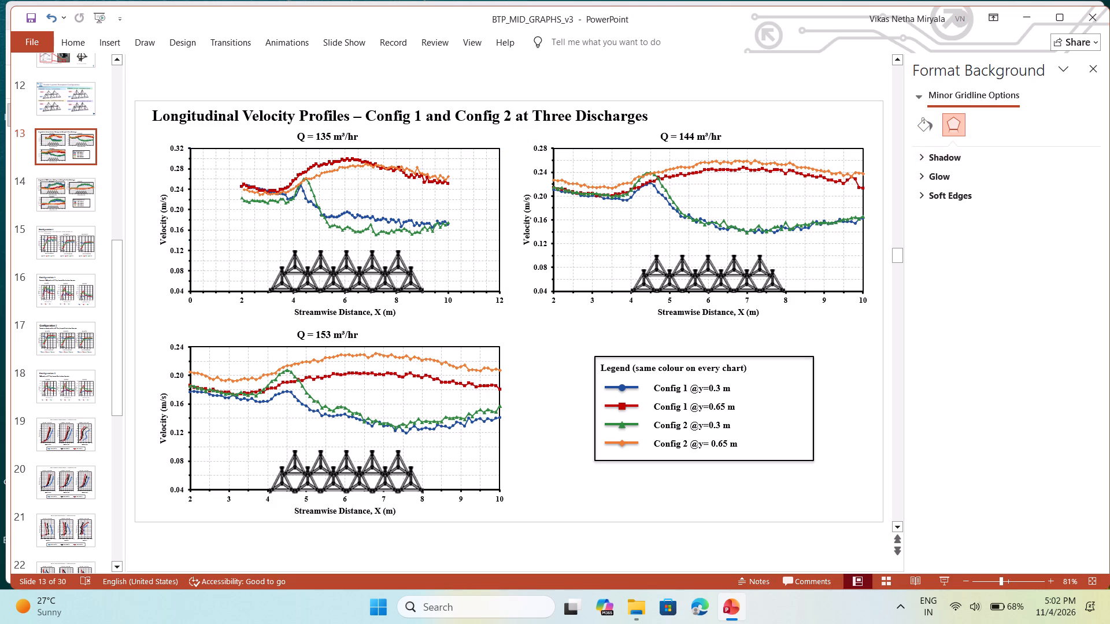
Turn on the Q = 135 m³/hr chart's primary major horizontal and vertical gridlines and turn off both sets of primary minor gridlines.
click(484, 194)
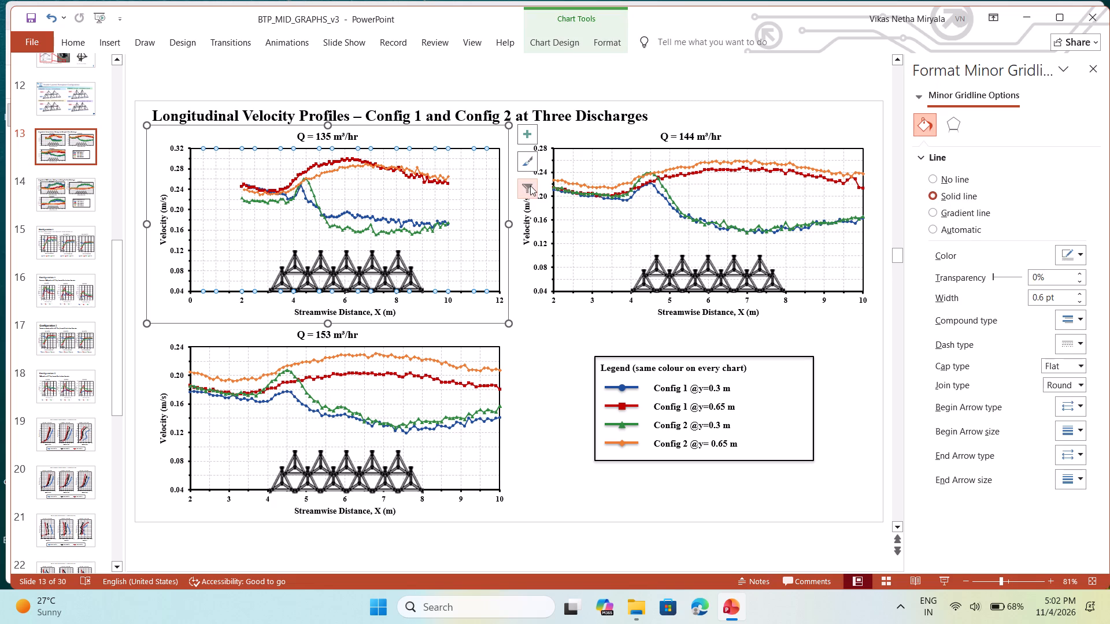
click(526, 135)
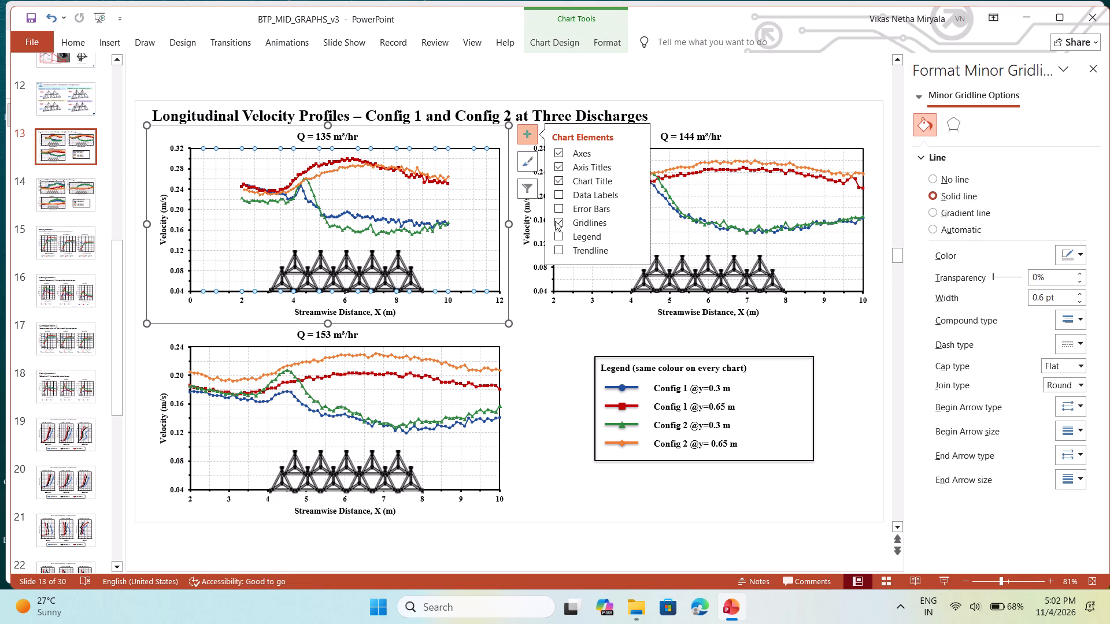
click(637, 221)
click(662, 240)
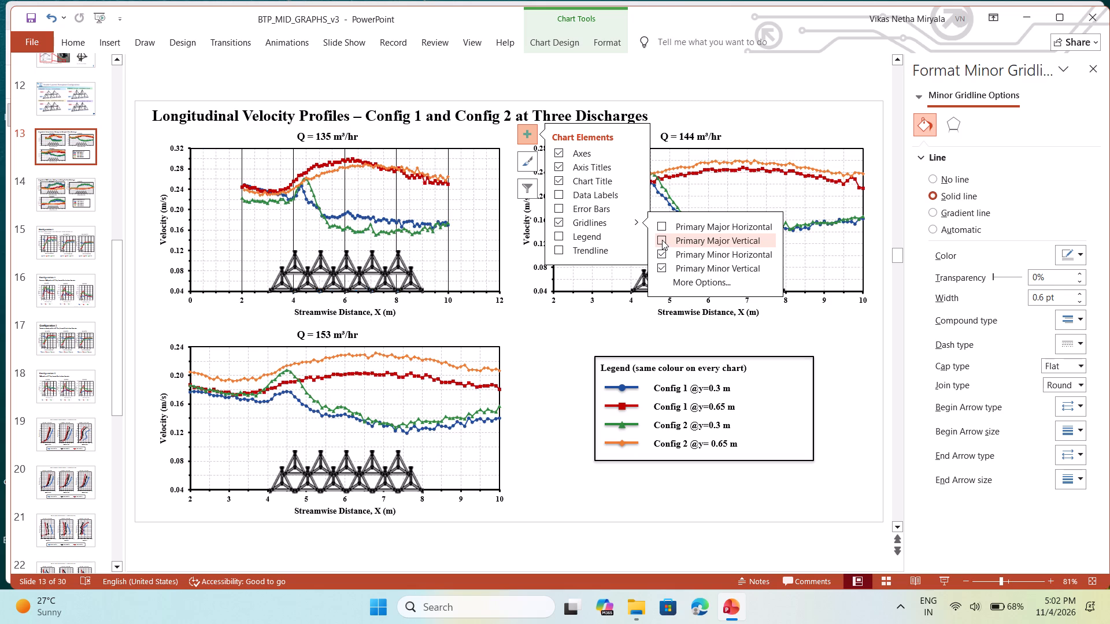
click(661, 228)
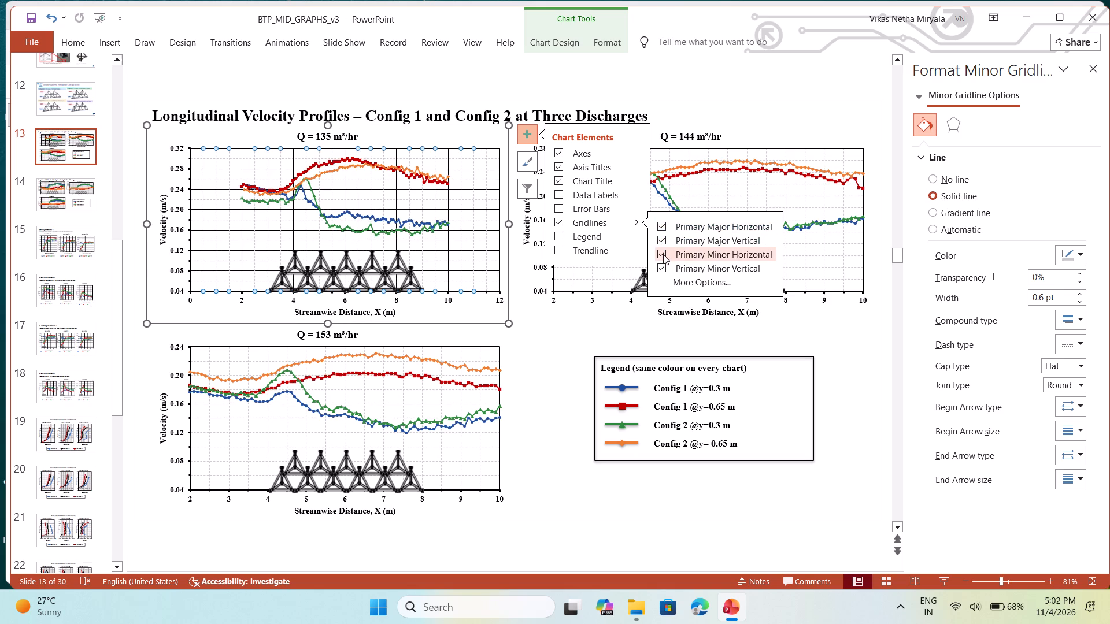
click(663, 254)
click(663, 268)
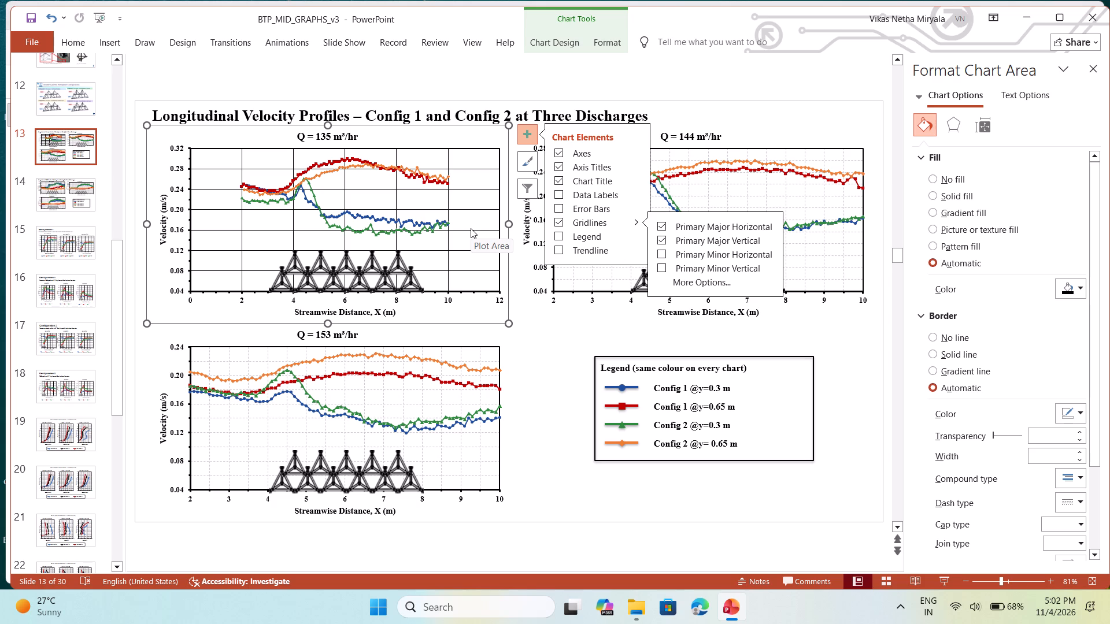
Give the Q = 135 m³/hr chart's horizontal and vertical major gridlines the finest dotted dash style.
click(466, 188)
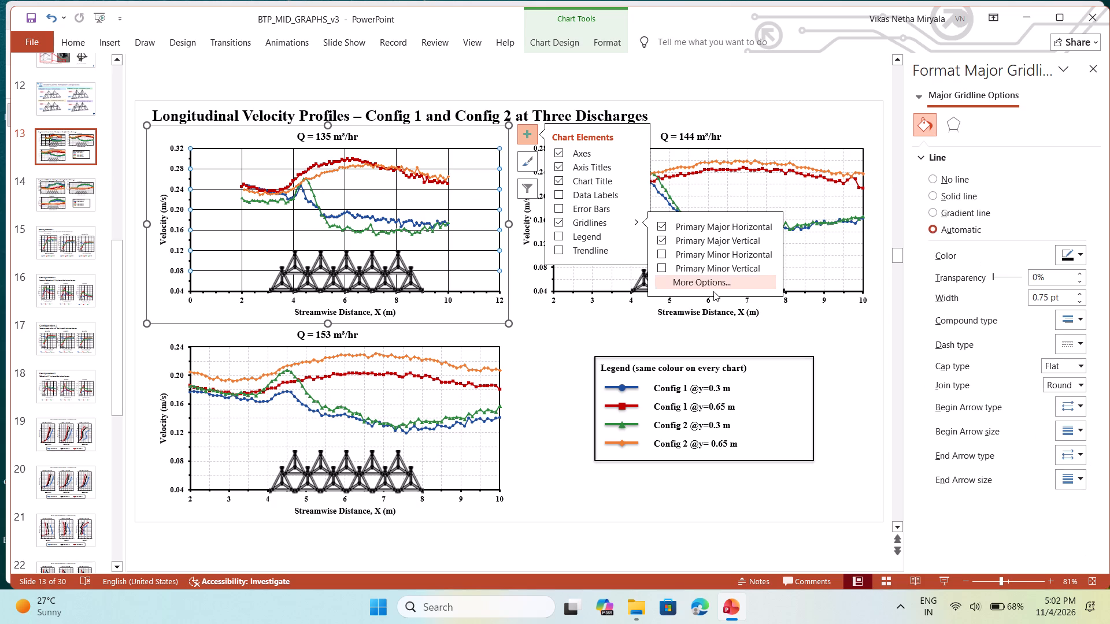
click(1077, 344)
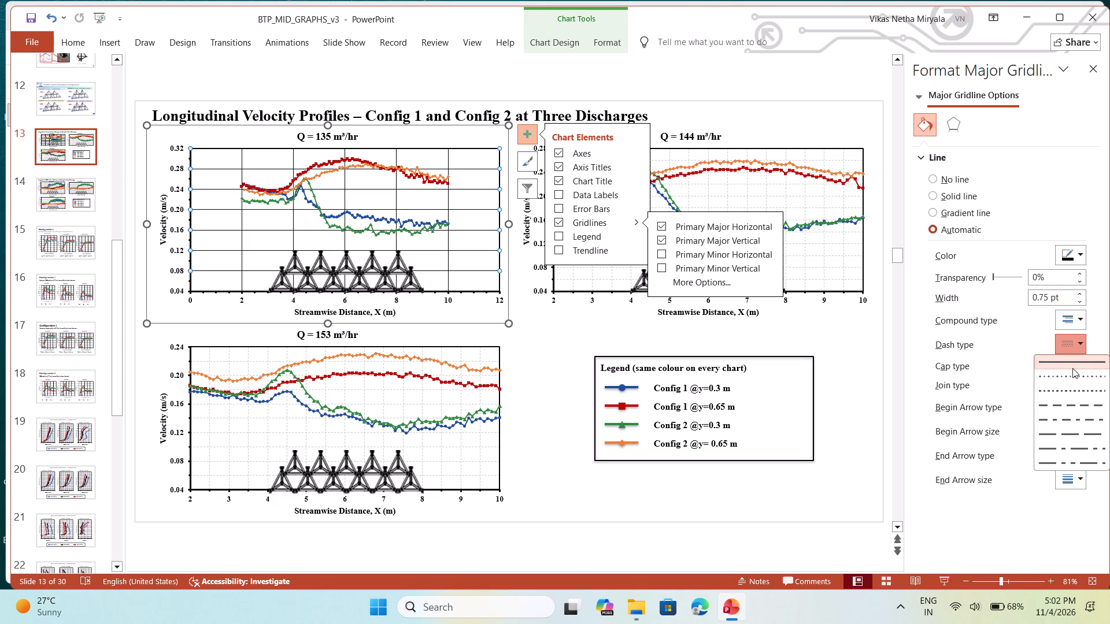
click(1071, 373)
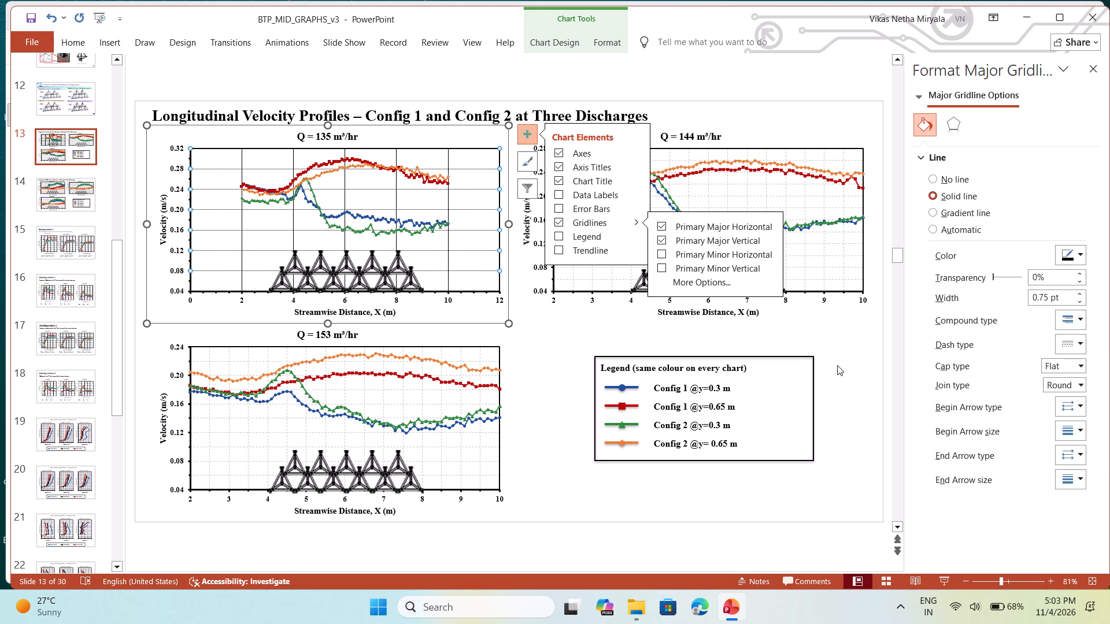
click(838, 354)
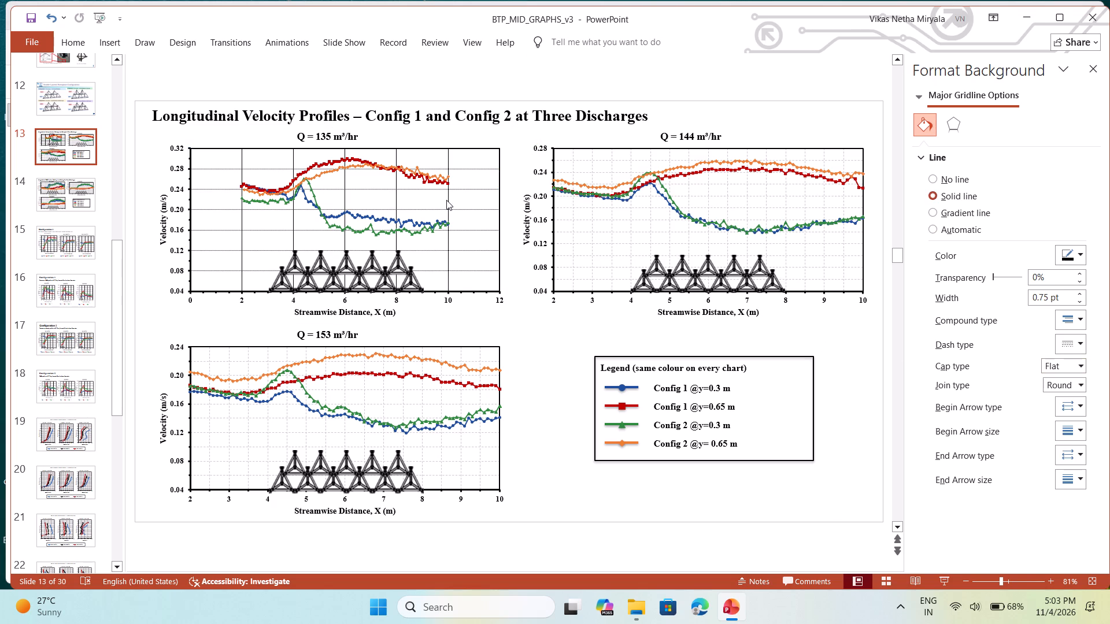
click(447, 199)
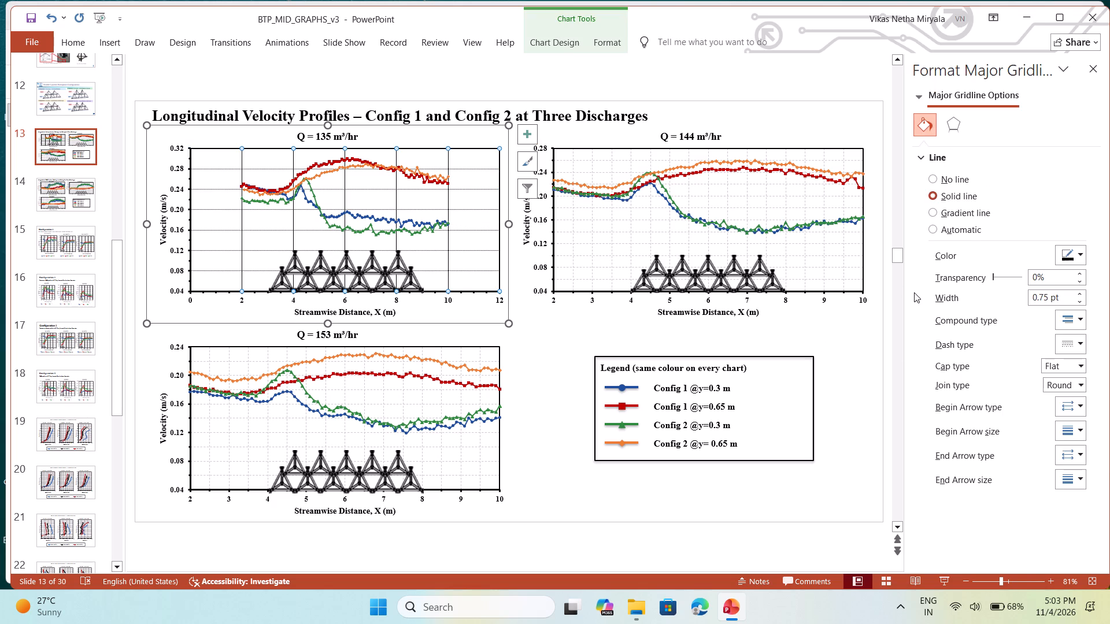
click(1072, 339)
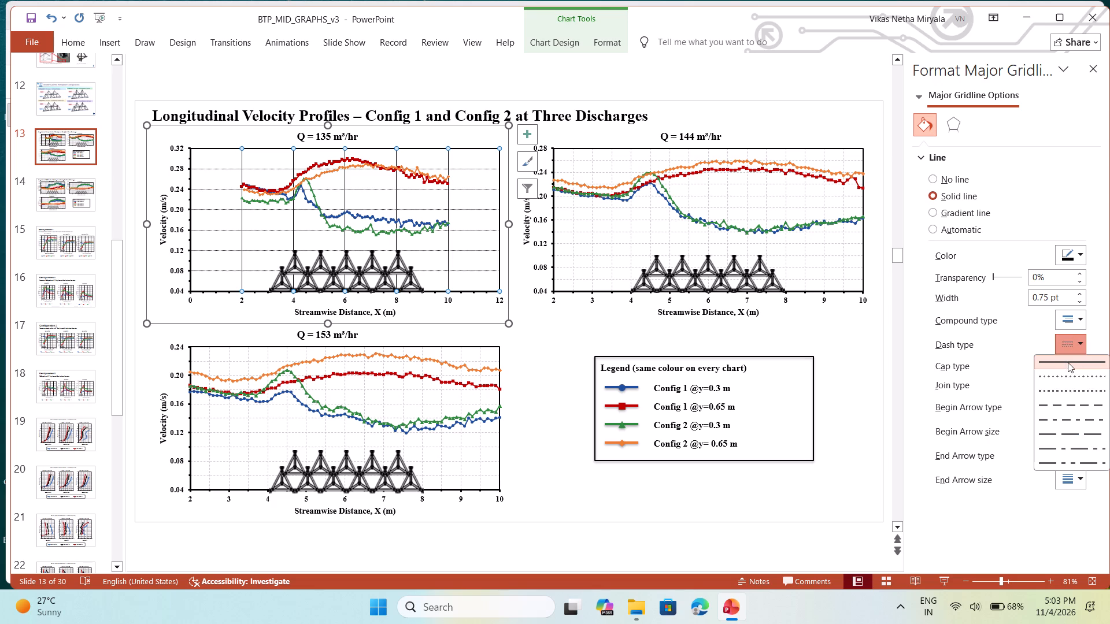
click(1063, 372)
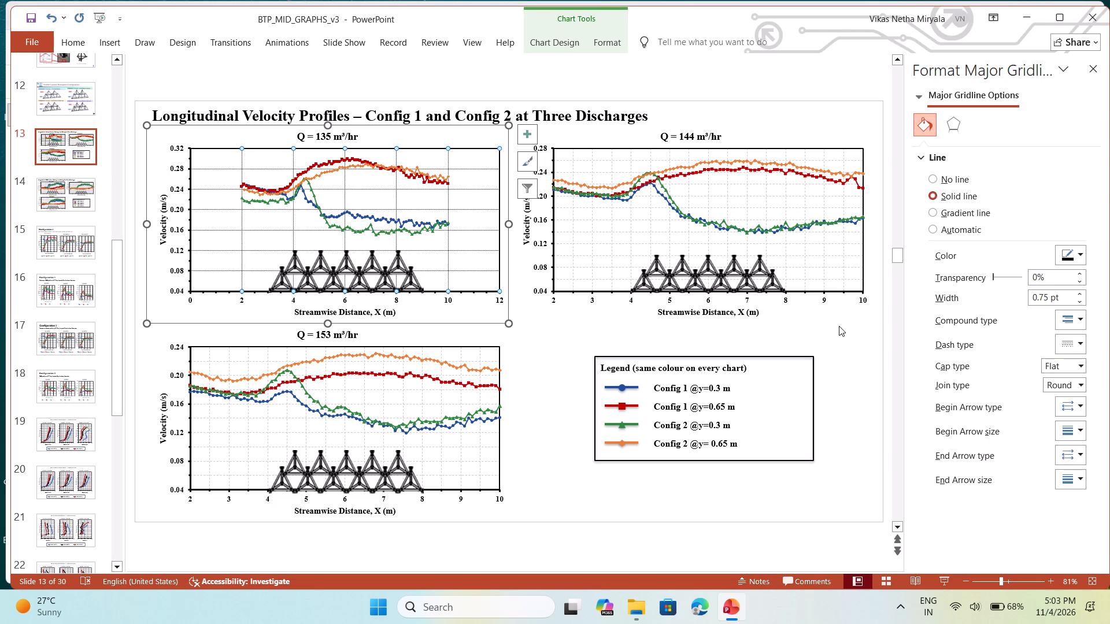
click(839, 326)
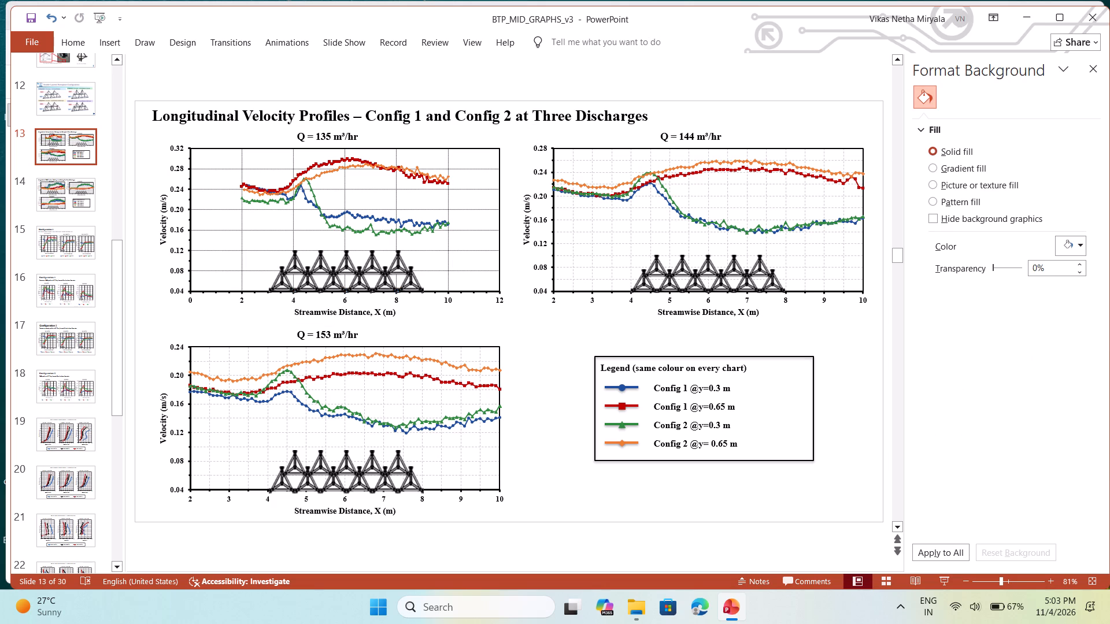
Widen the Q = 135 m³/hr chart slightly towards the Q = 144 m³/hr chart, keeping its height.
click(453, 253)
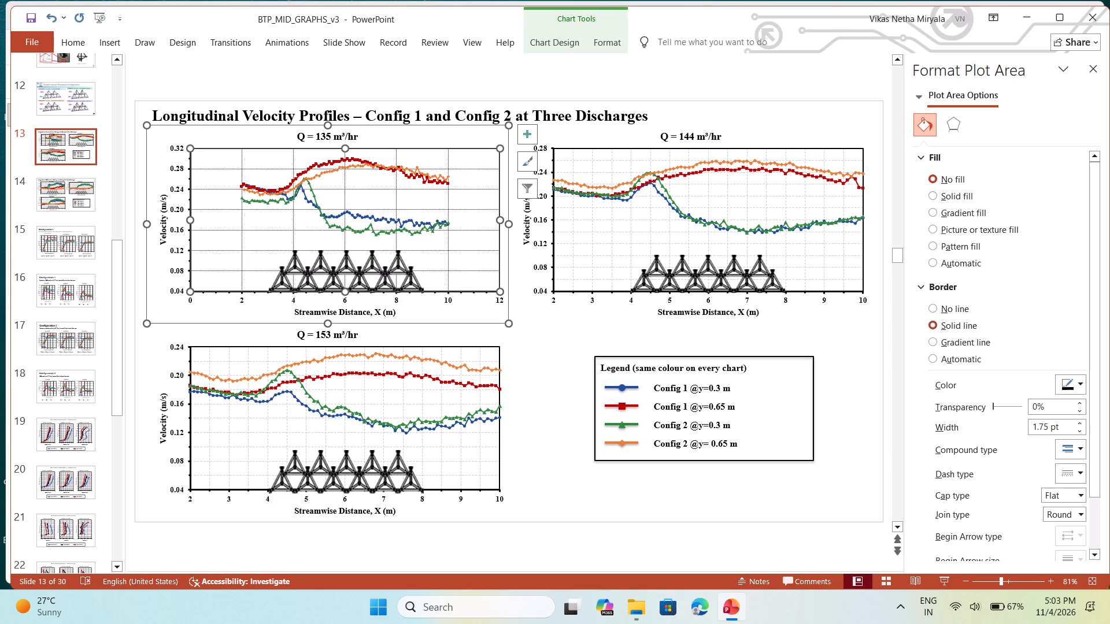
drag(506, 321, 512, 325)
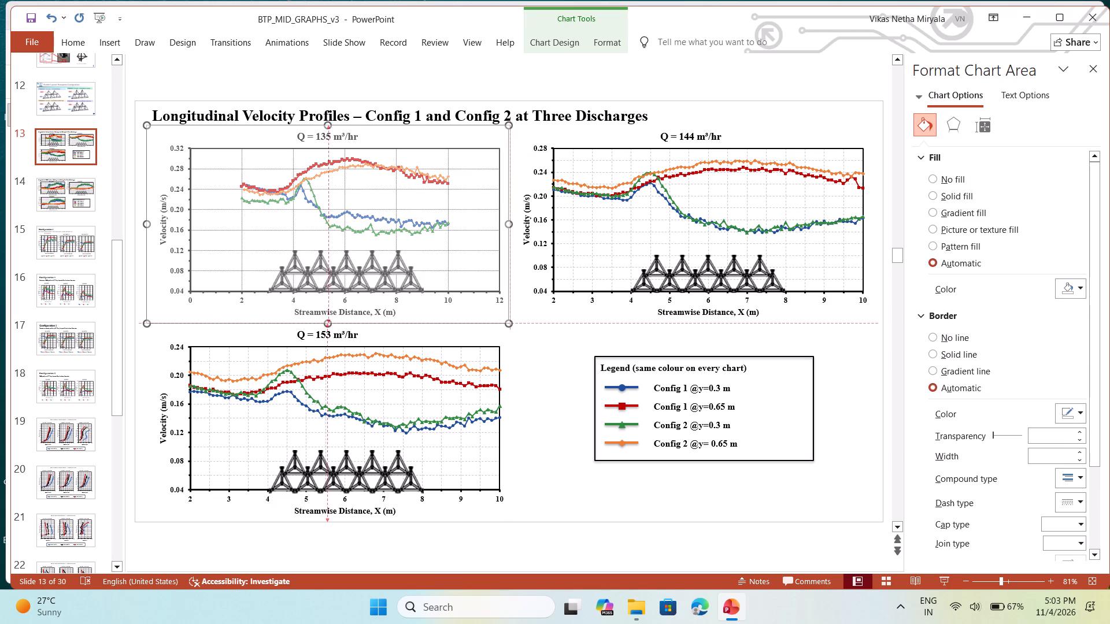
drag(512, 325, 519, 326)
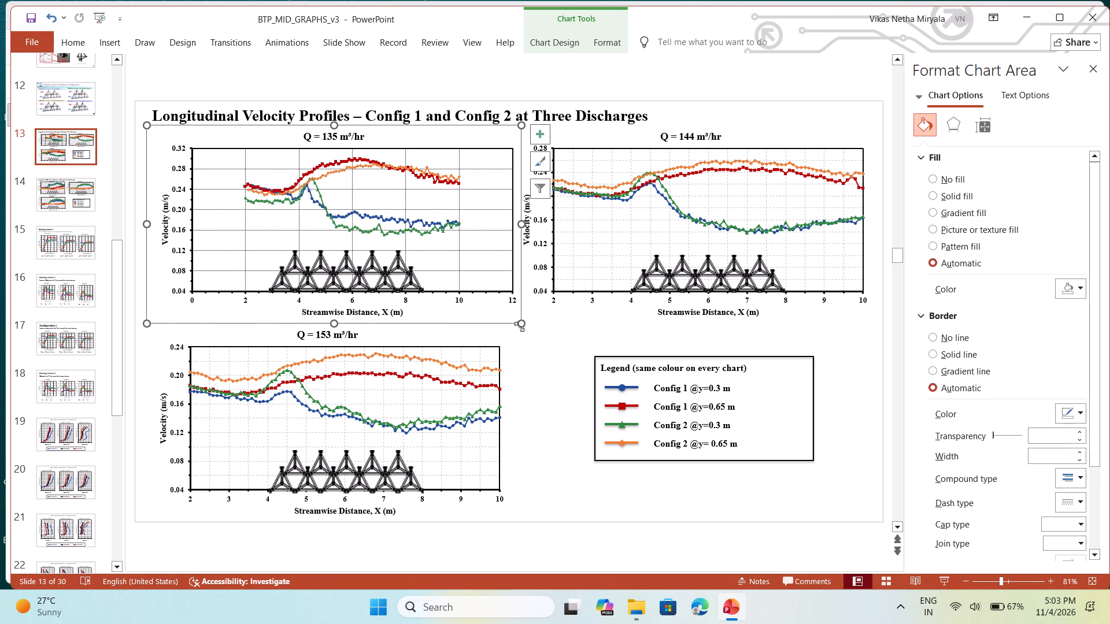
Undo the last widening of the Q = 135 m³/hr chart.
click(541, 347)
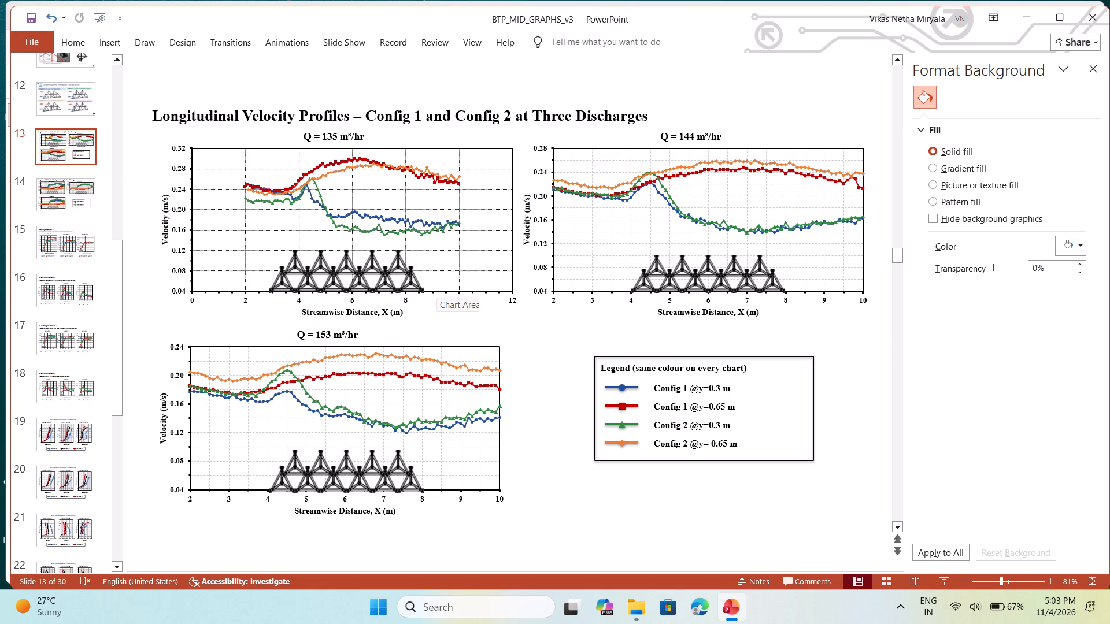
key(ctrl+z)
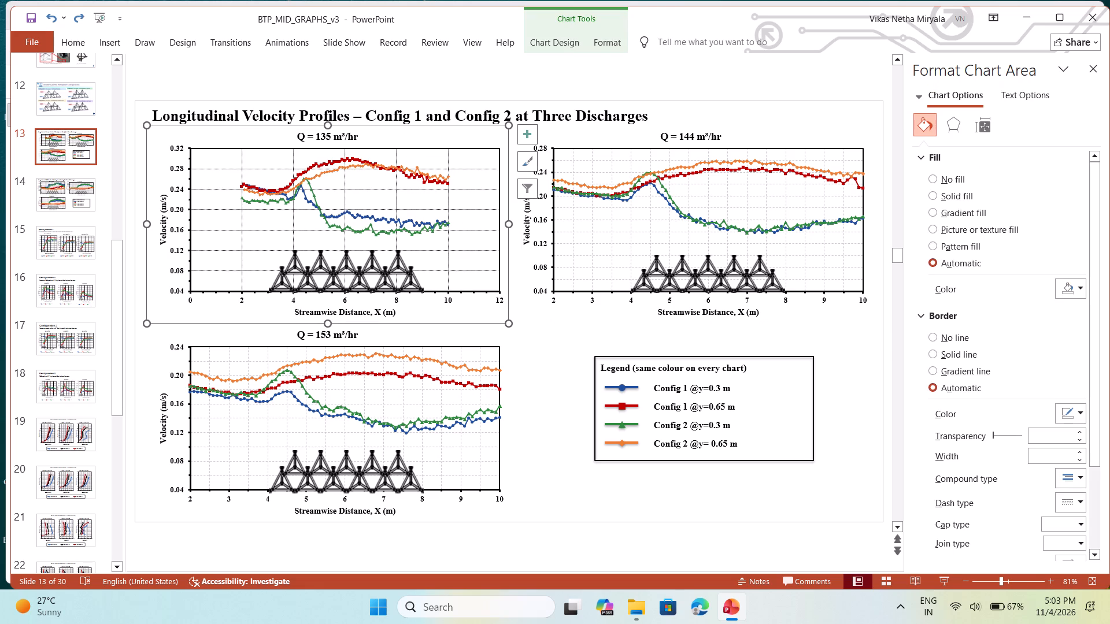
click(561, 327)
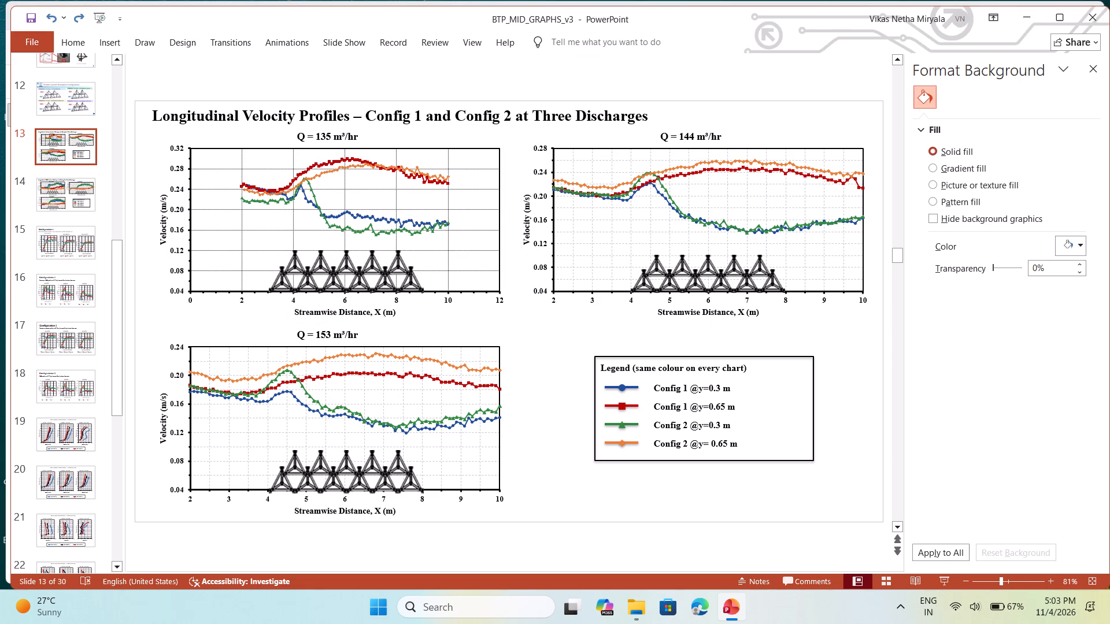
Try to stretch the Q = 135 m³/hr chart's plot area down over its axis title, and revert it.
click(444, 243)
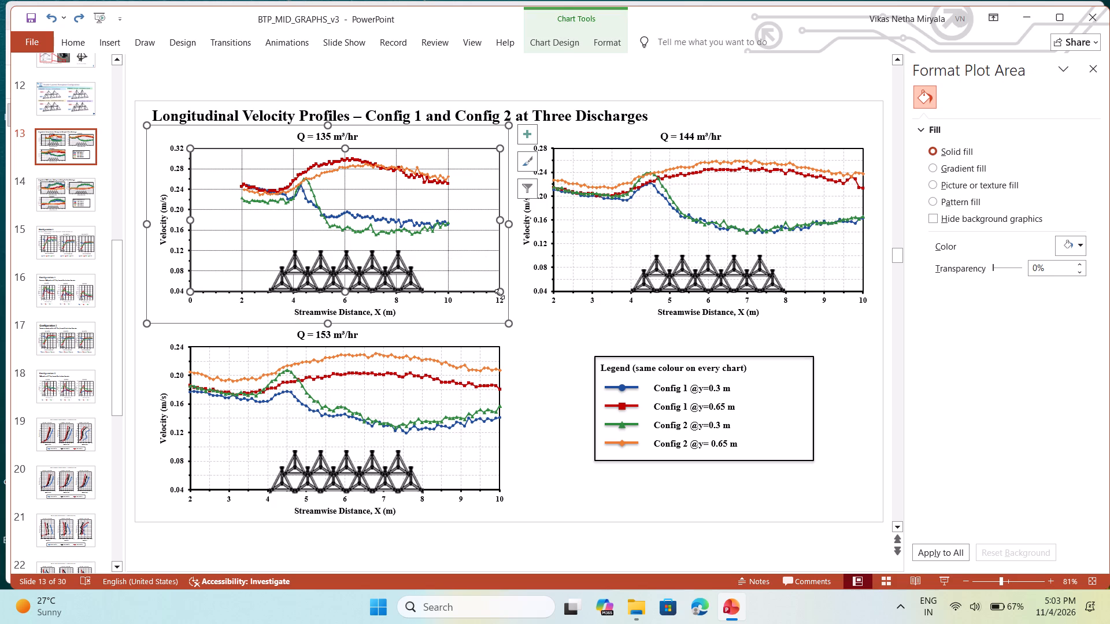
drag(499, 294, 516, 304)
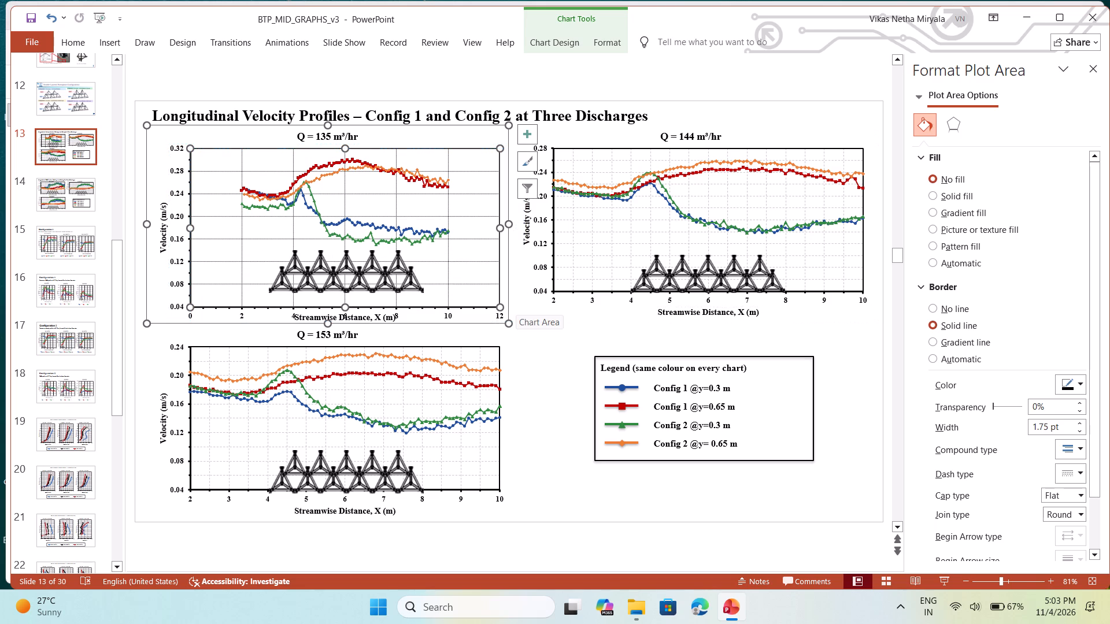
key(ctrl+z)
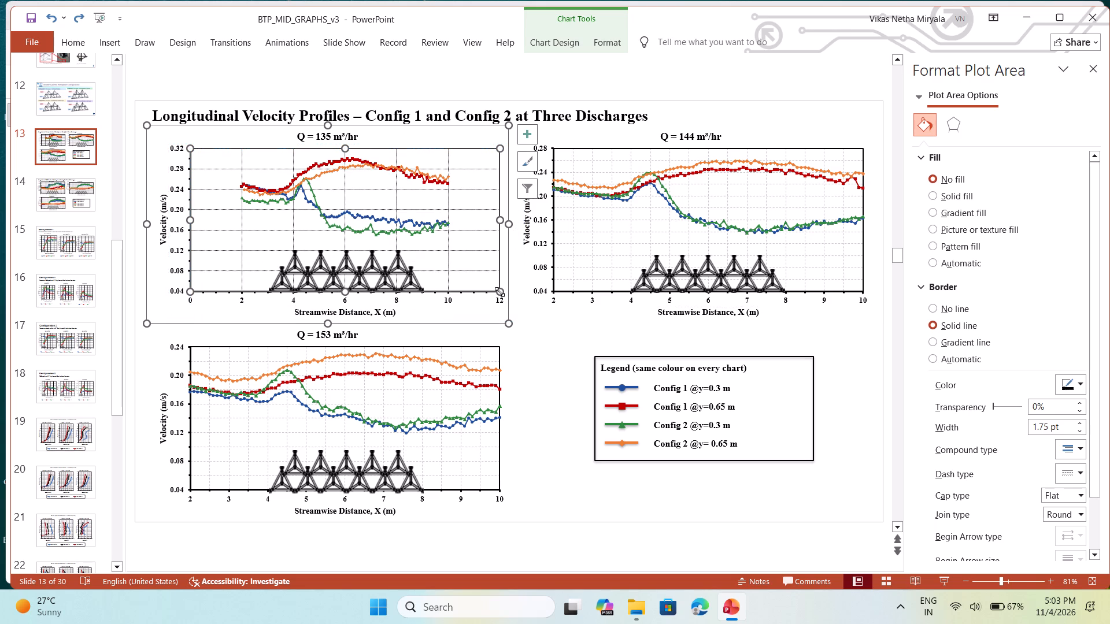
Extend the Q = 135 m³/hr chart's plot area slightly downward and close the formatting pane.
drag(499, 292, 515, 295)
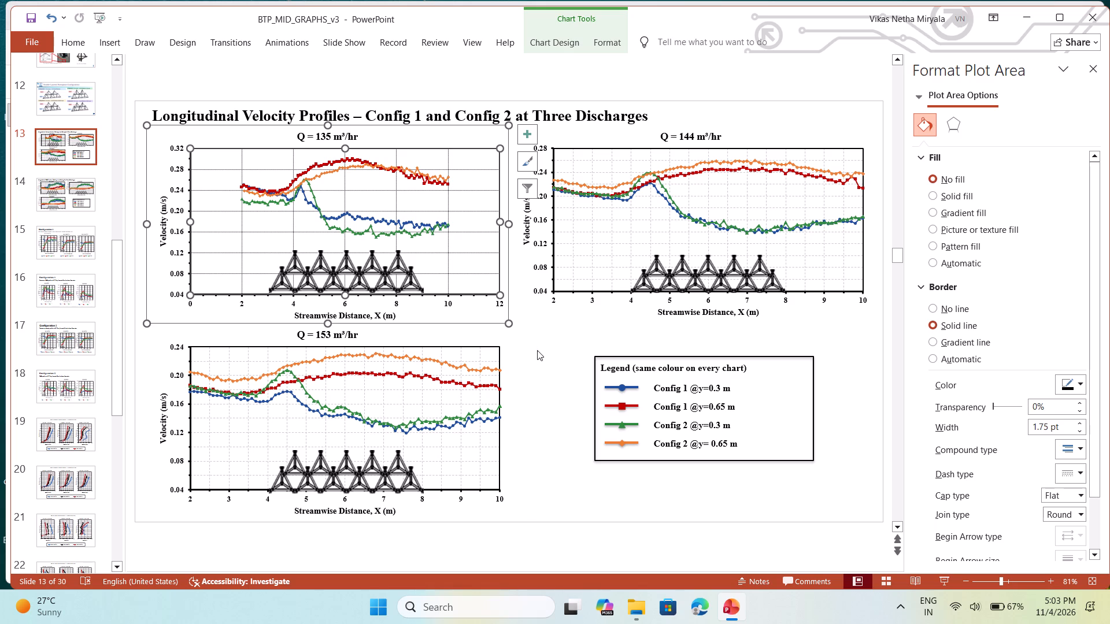
click(542, 348)
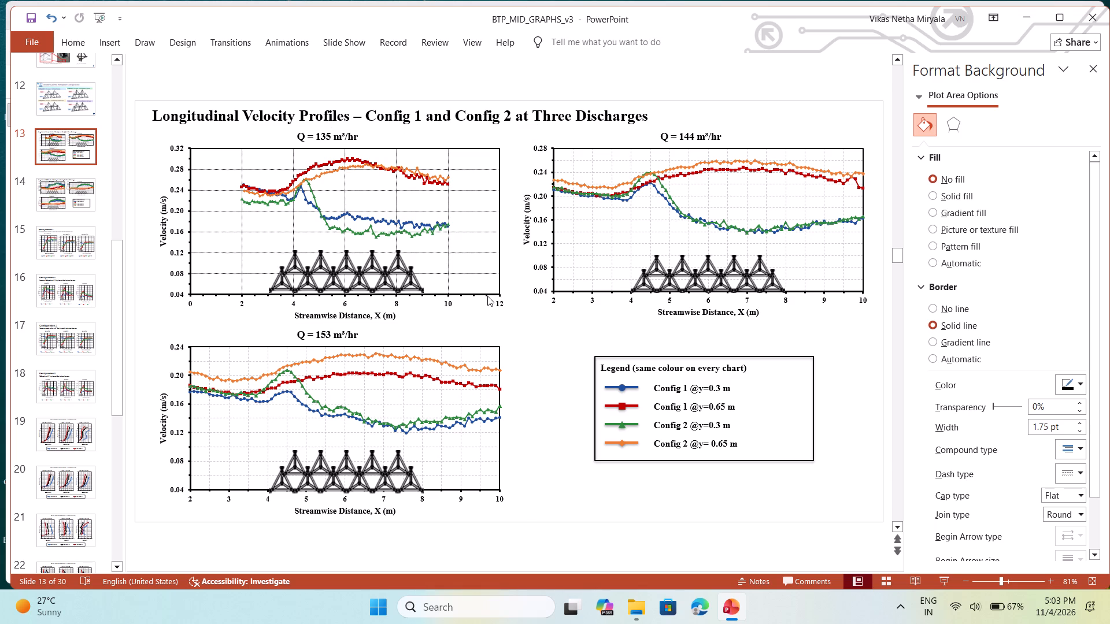
click(1086, 73)
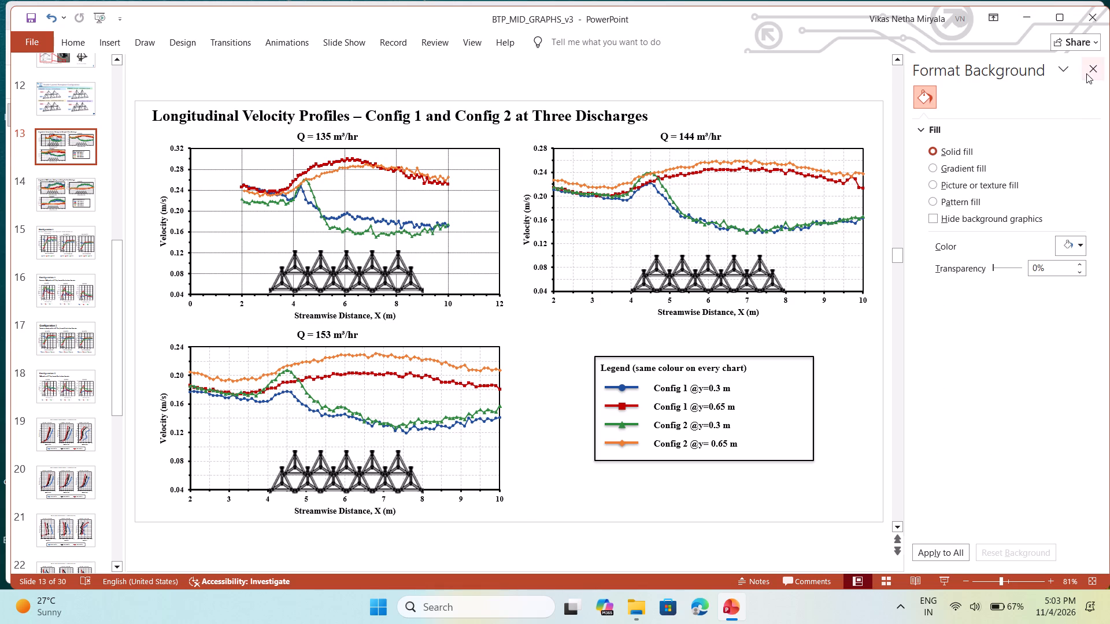
Enlarge the Q = 135 m³/hr chart slightly, widening it towards the Q = 144 m³/hr chart and extending its lower edge.
click(589, 279)
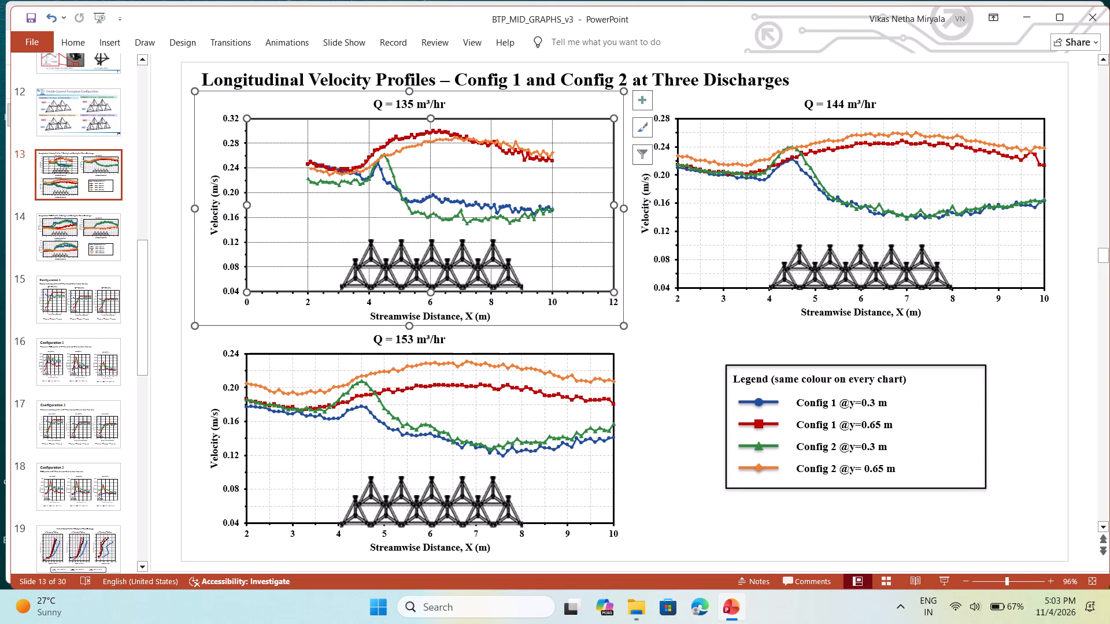
drag(613, 289, 628, 292)
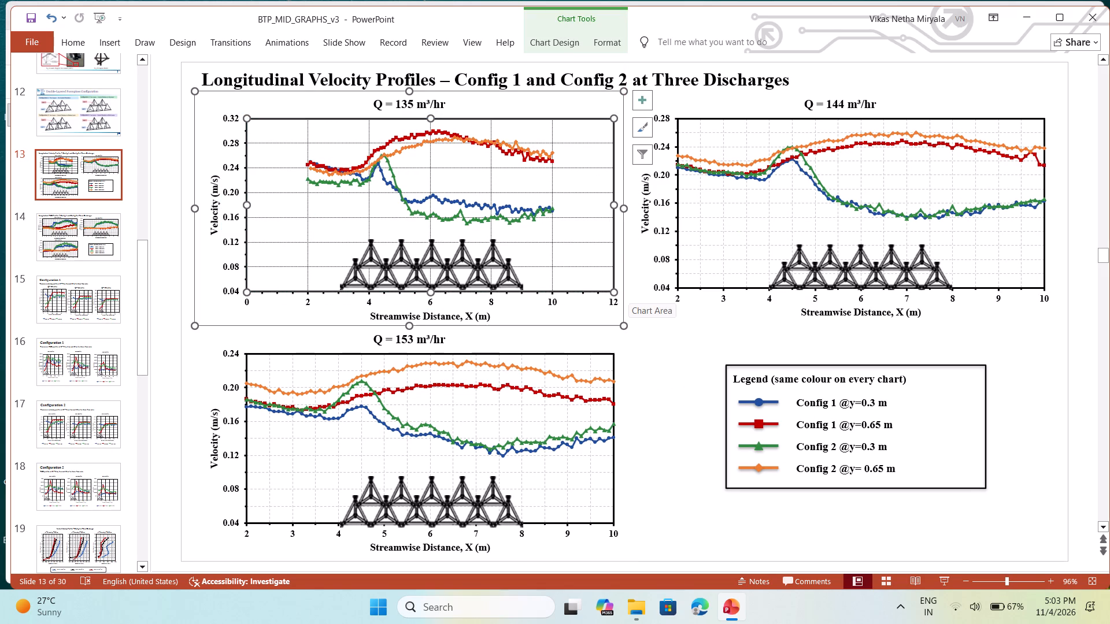
drag(623, 323, 639, 323)
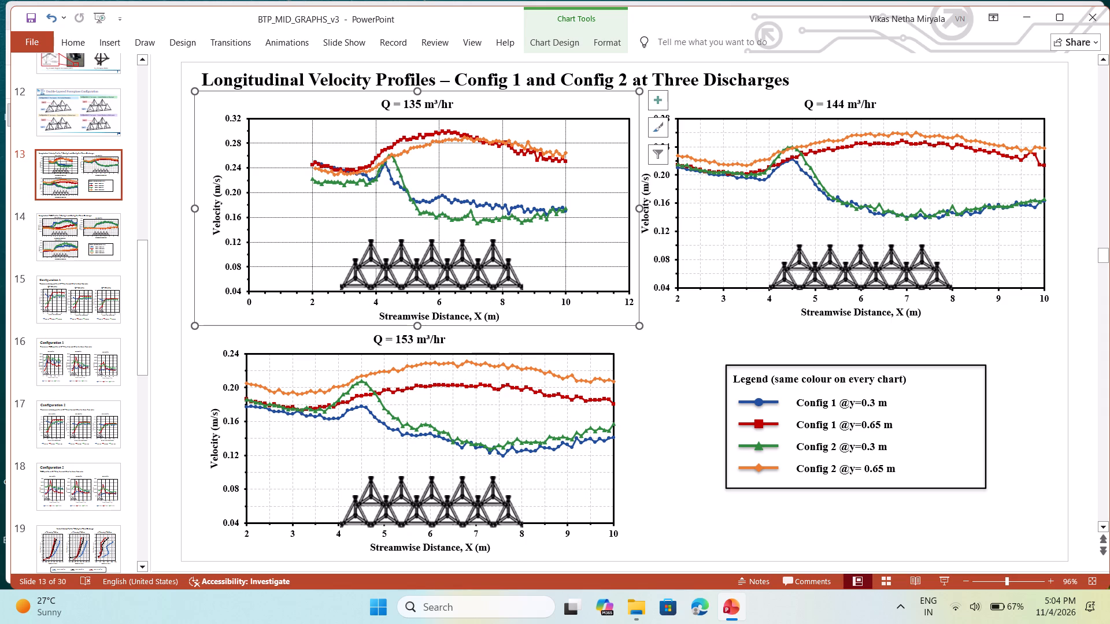
drag(618, 292, 623, 313)
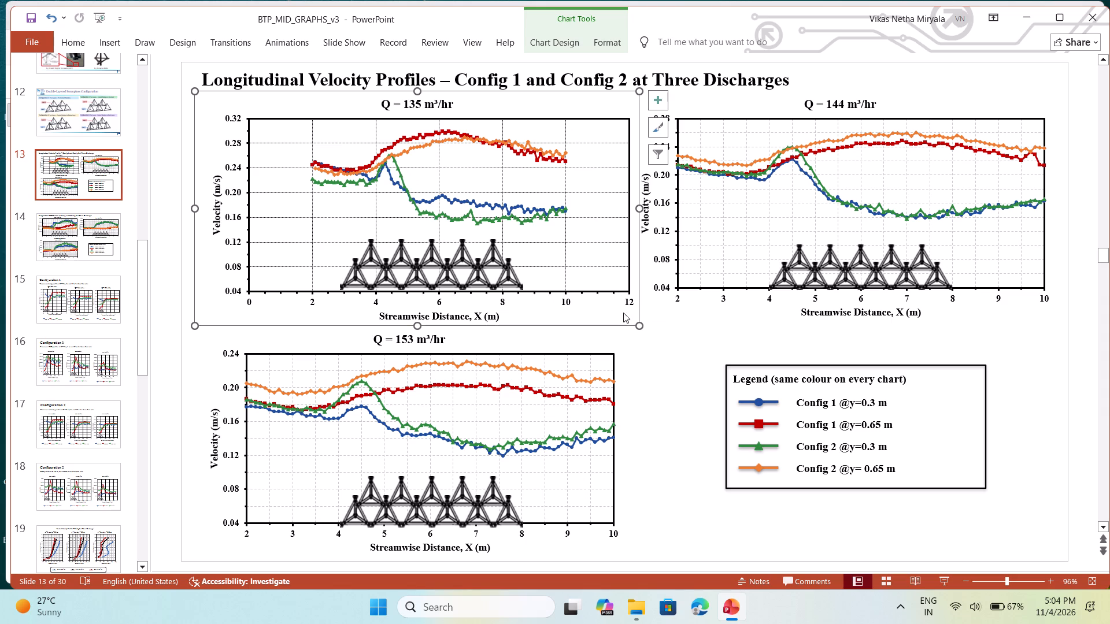
drag(623, 313, 640, 324)
click(640, 324)
drag(640, 324, 640, 332)
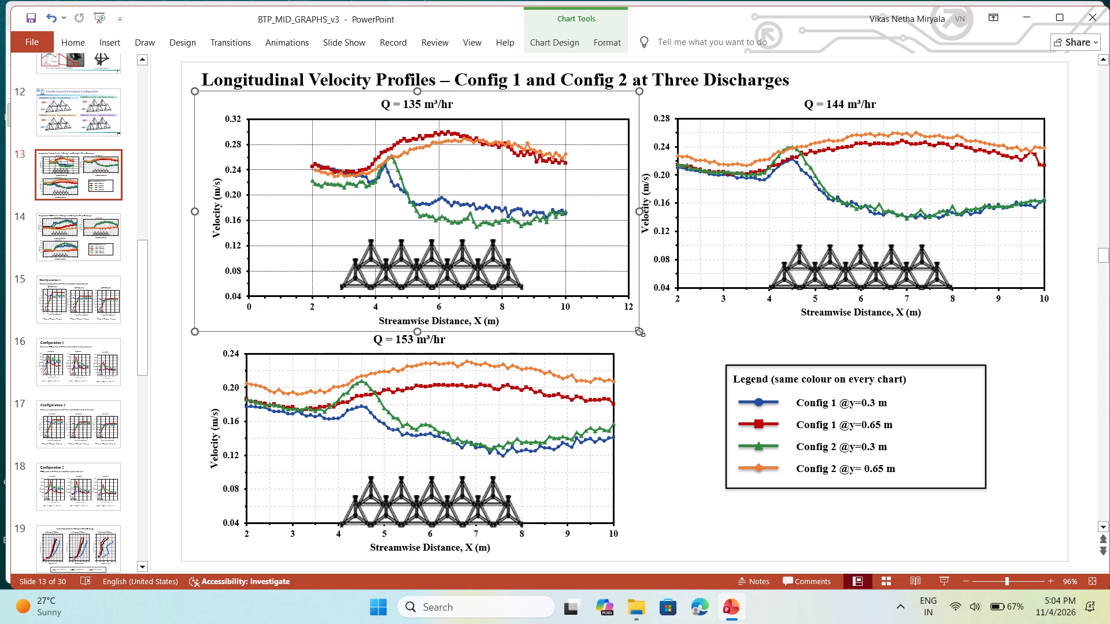
click(679, 331)
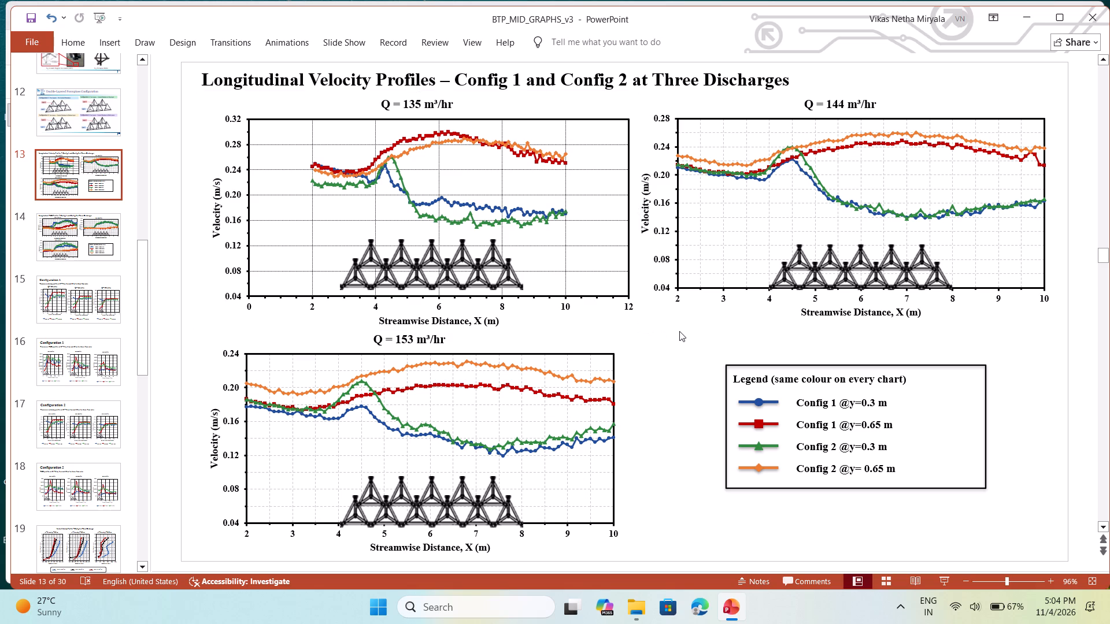
Move the Q = 135 m³/hr chart slightly away from the Q = 144 m³/hr chart, keeping its top aligned with it.
click(539, 121)
drag(524, 97, 515, 98)
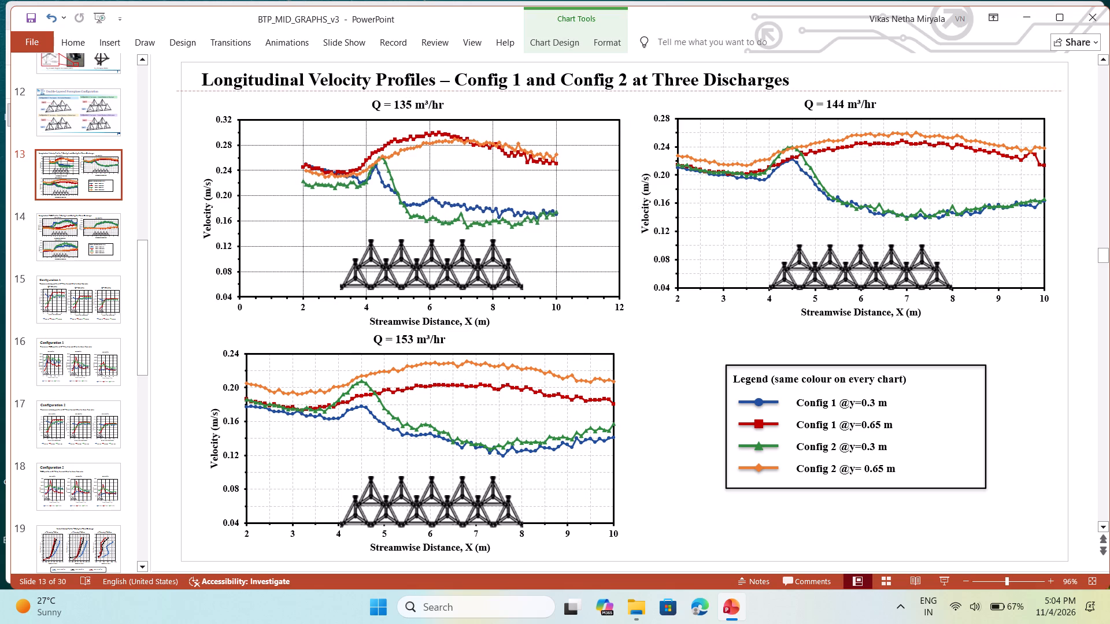
drag(515, 98, 515, 96)
click(667, 341)
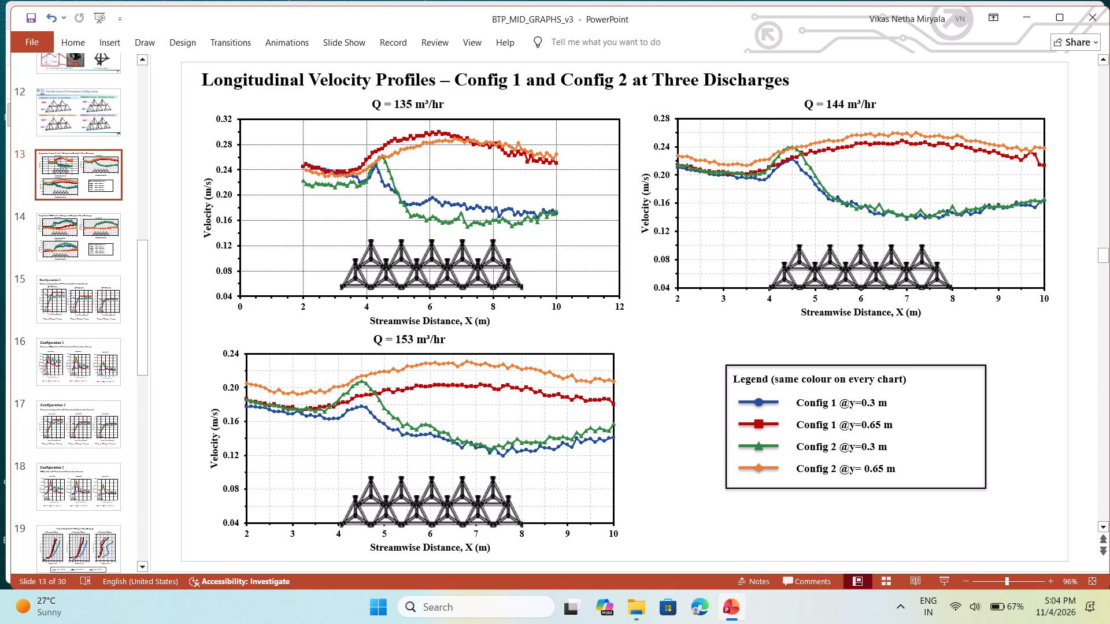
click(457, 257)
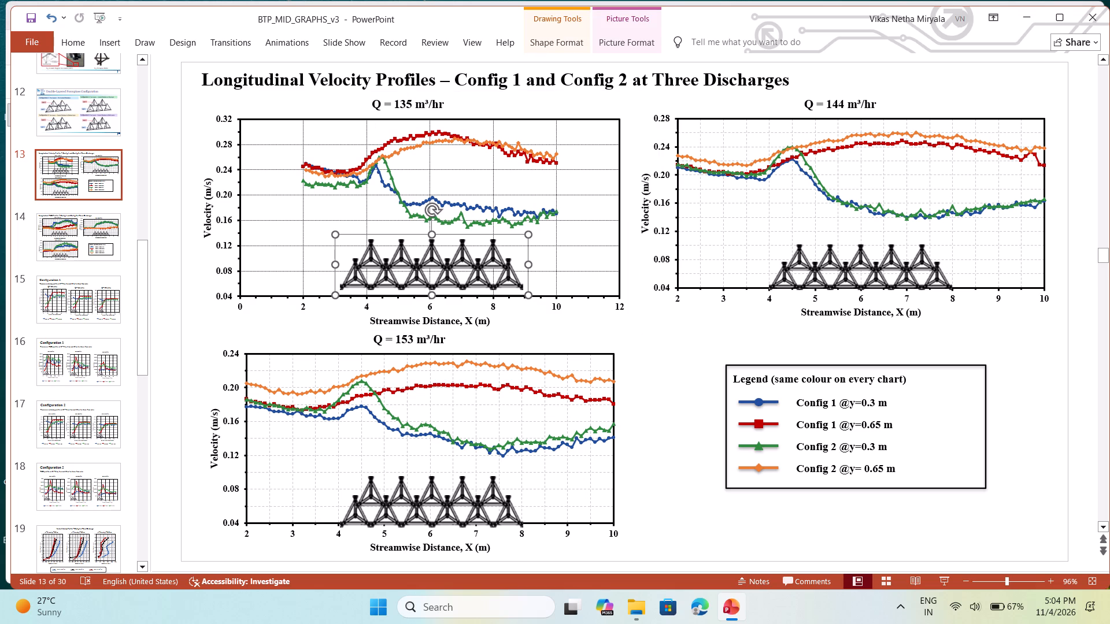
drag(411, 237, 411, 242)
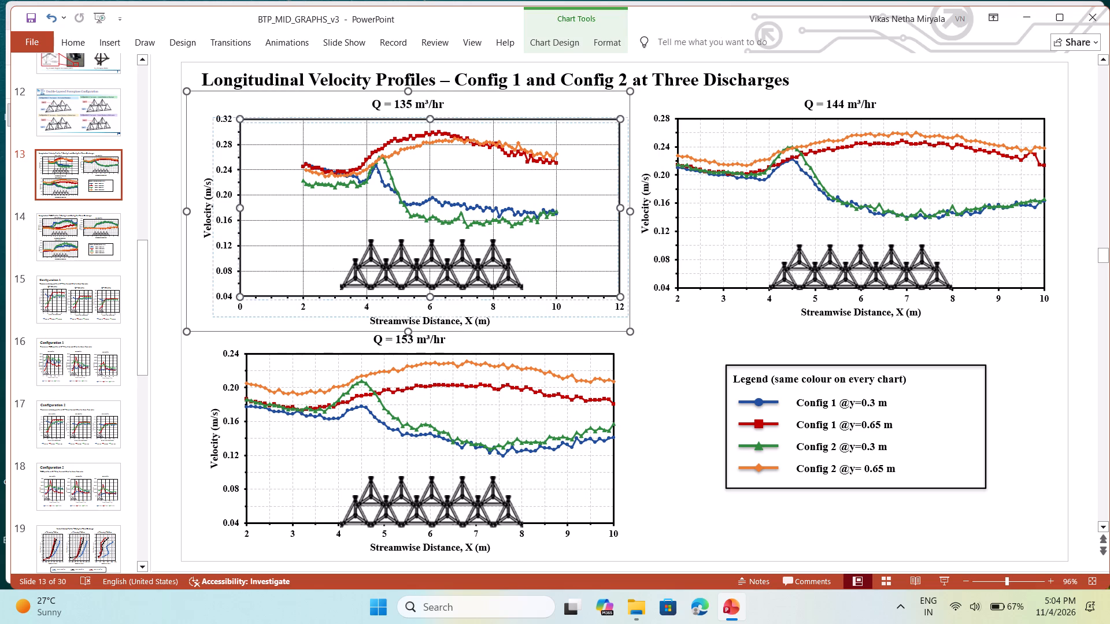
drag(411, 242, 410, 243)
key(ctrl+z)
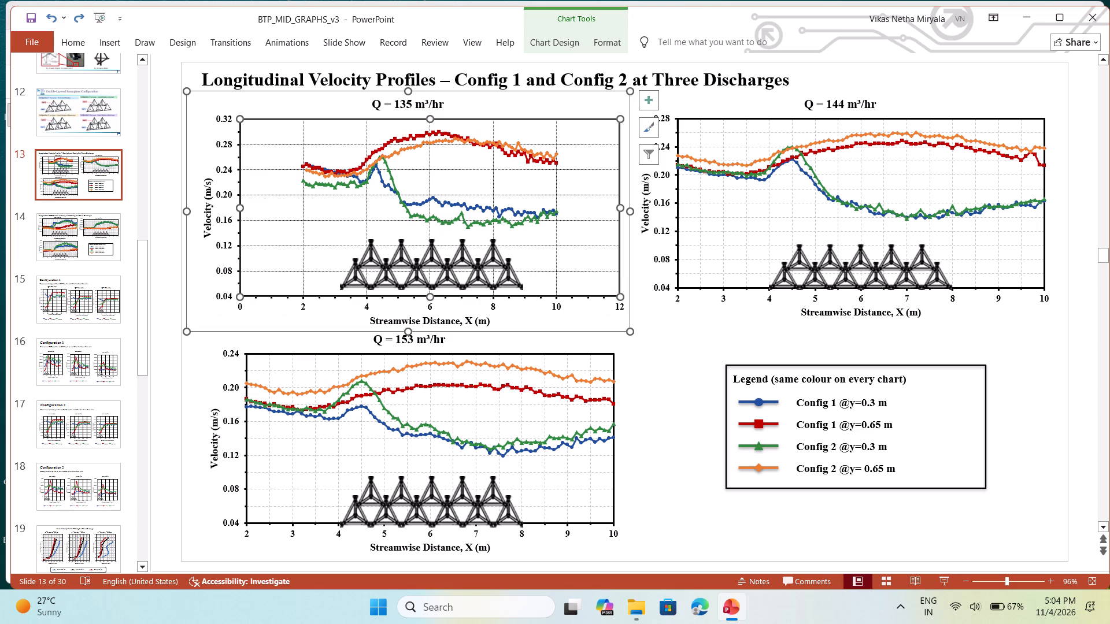
Move and shrink the porcupine picture in the Q = 135 m³/hr chart so it spans 4 to 8 m on the axis.
click(396, 265)
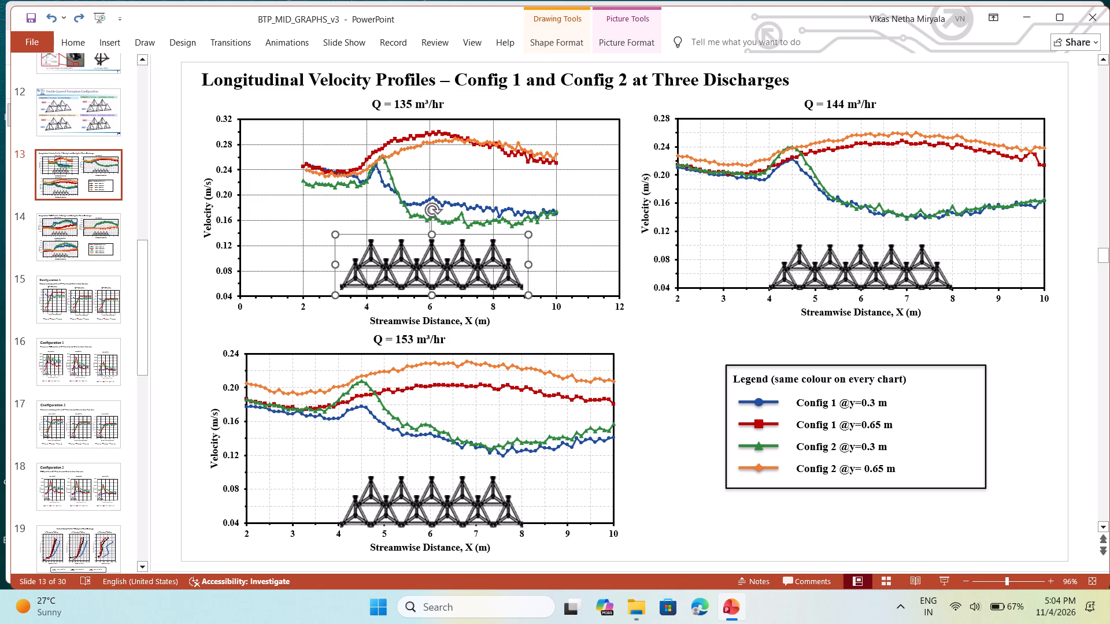
drag(389, 235, 391, 242)
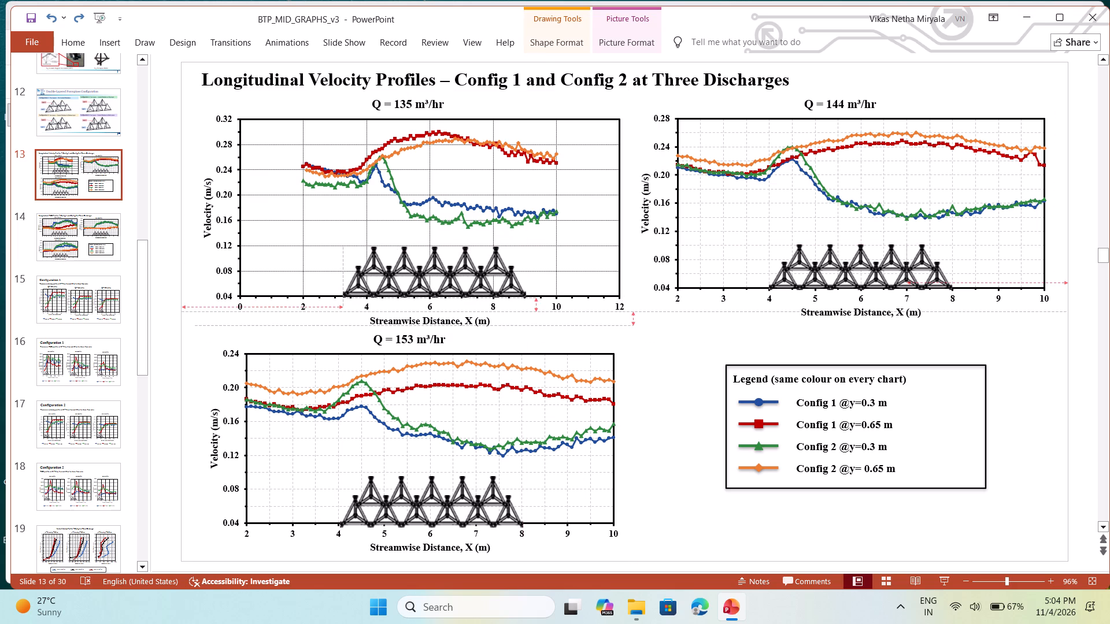
drag(391, 242, 404, 236)
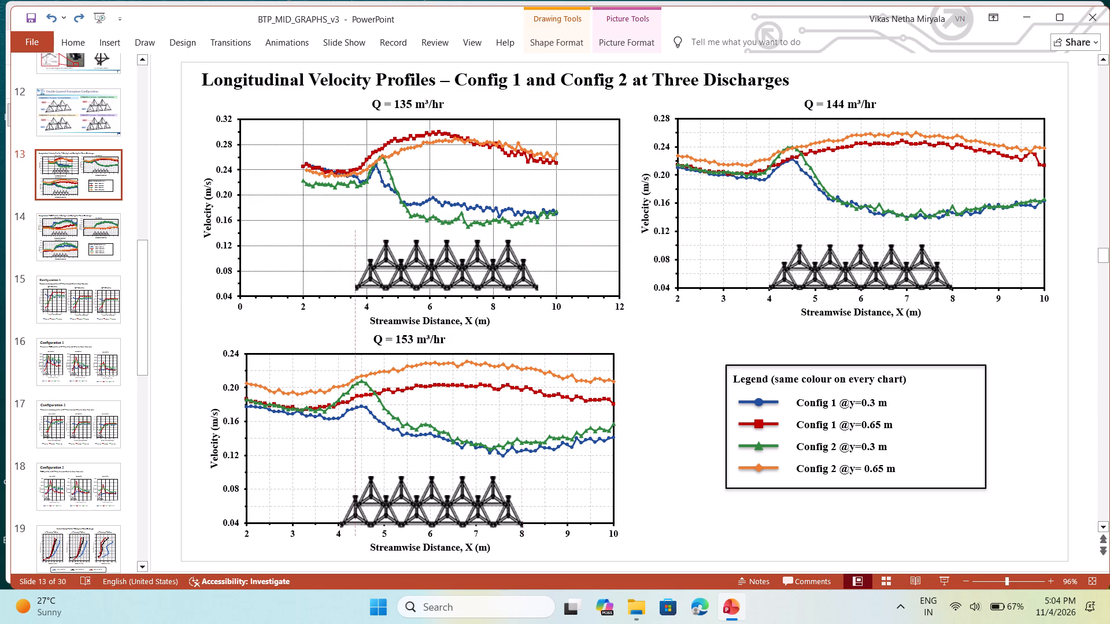
drag(404, 236, 413, 240)
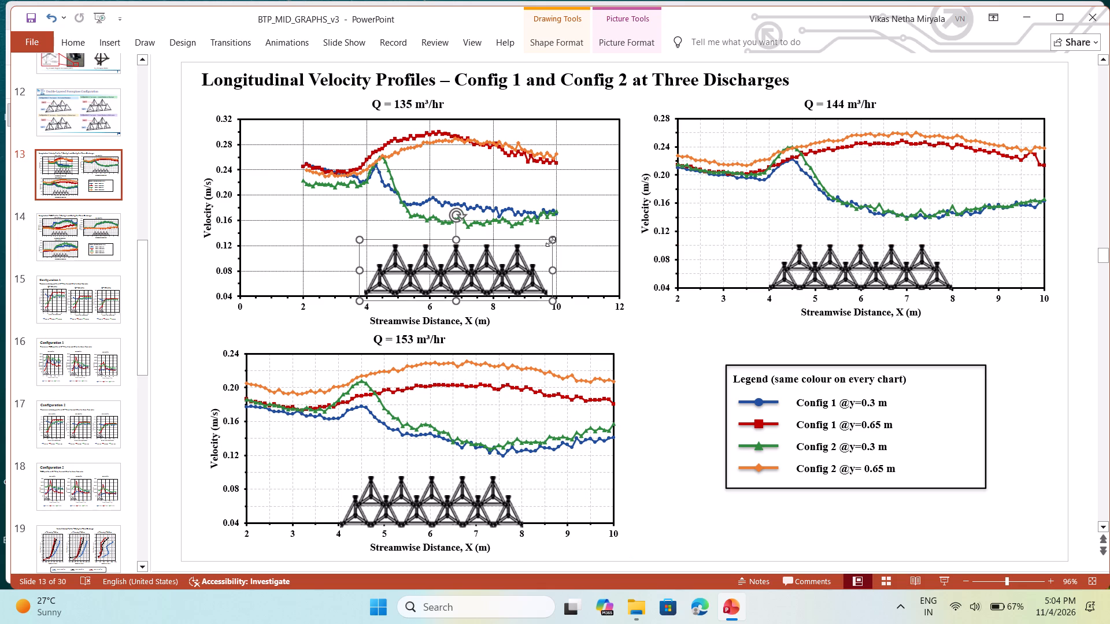
drag(549, 242, 493, 255)
click(587, 339)
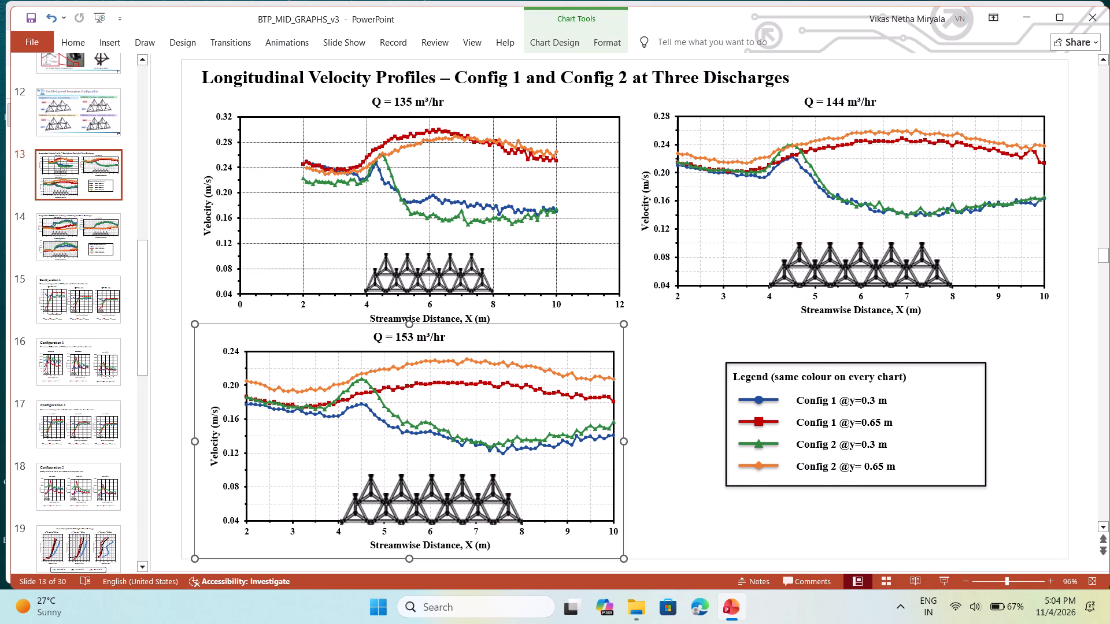
click(435, 259)
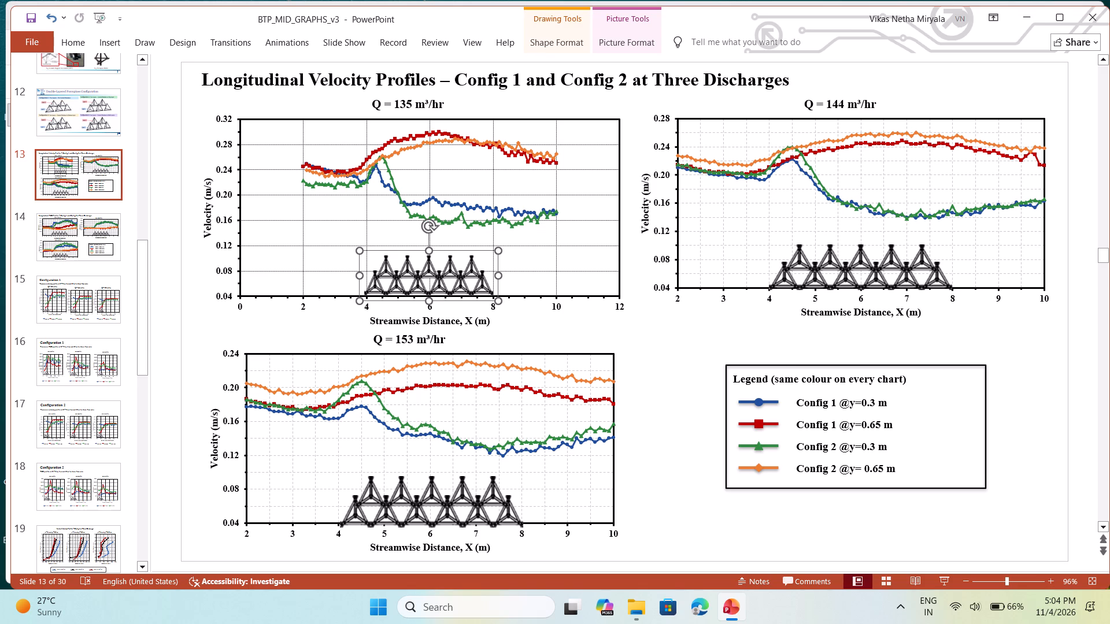
click(645, 318)
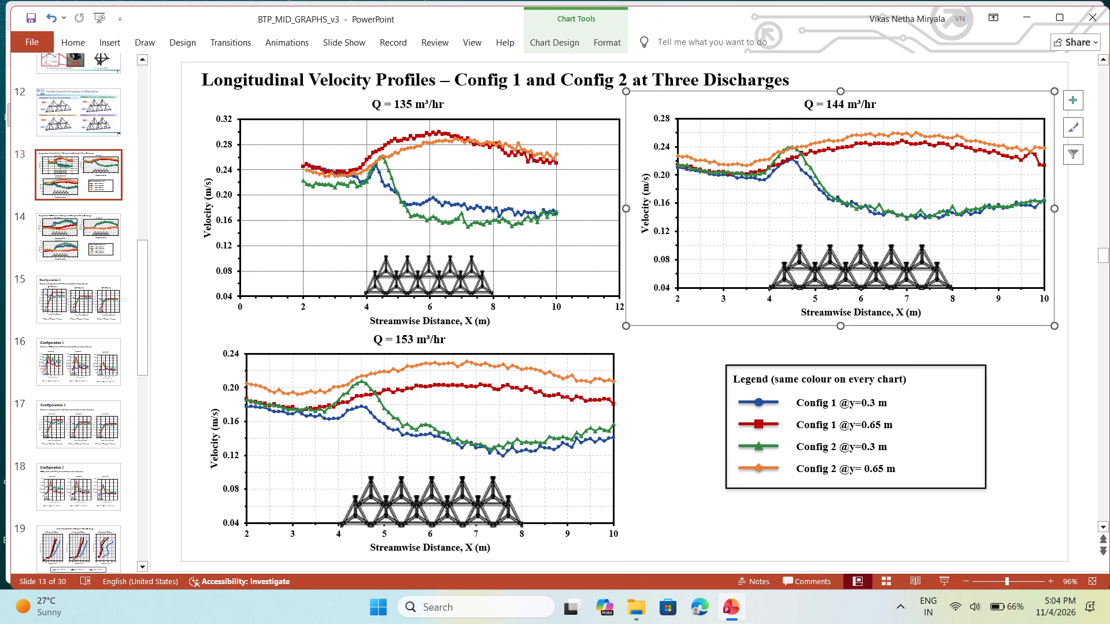
click(661, 356)
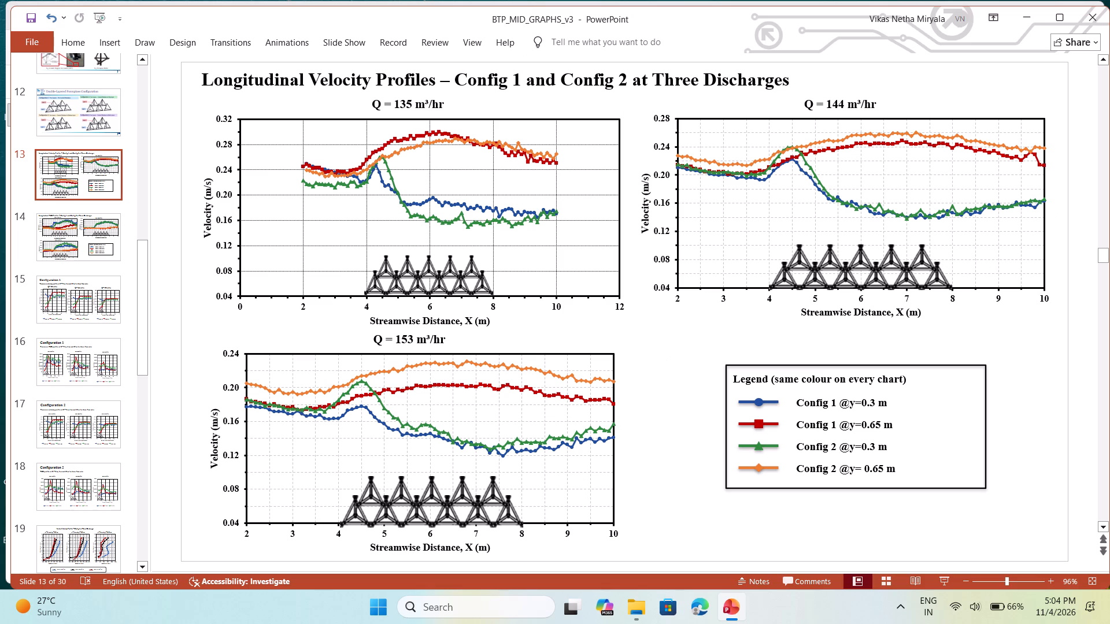
Narrow the Q = 135 m³/hr chart slightly to leave a gap before the Q = 144 m³/hr chart.
click(617, 250)
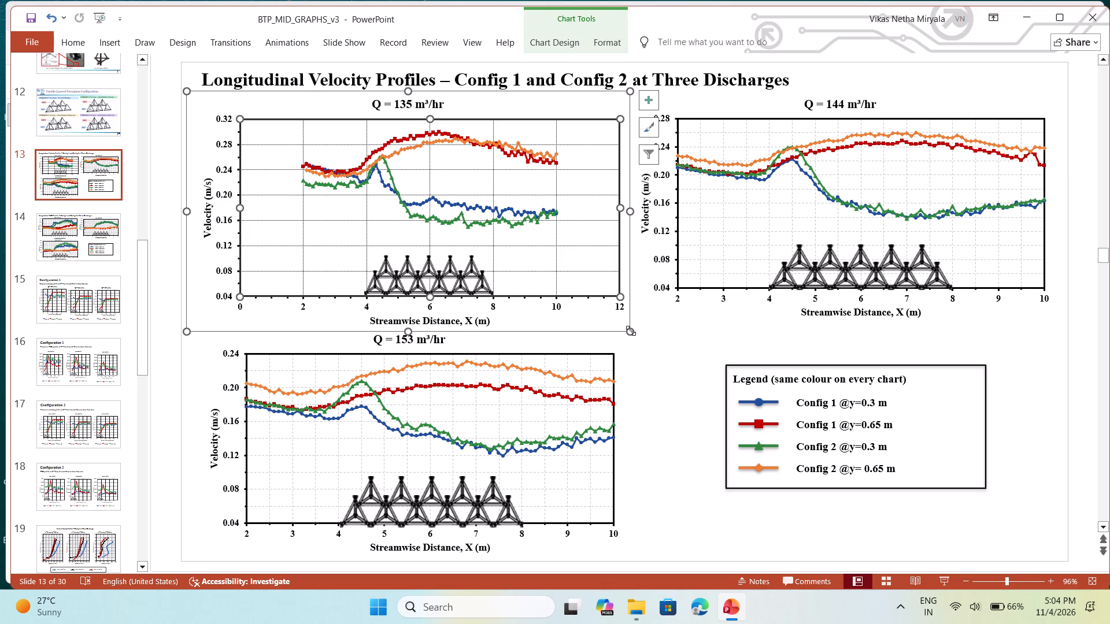
drag(631, 330, 608, 333)
click(660, 343)
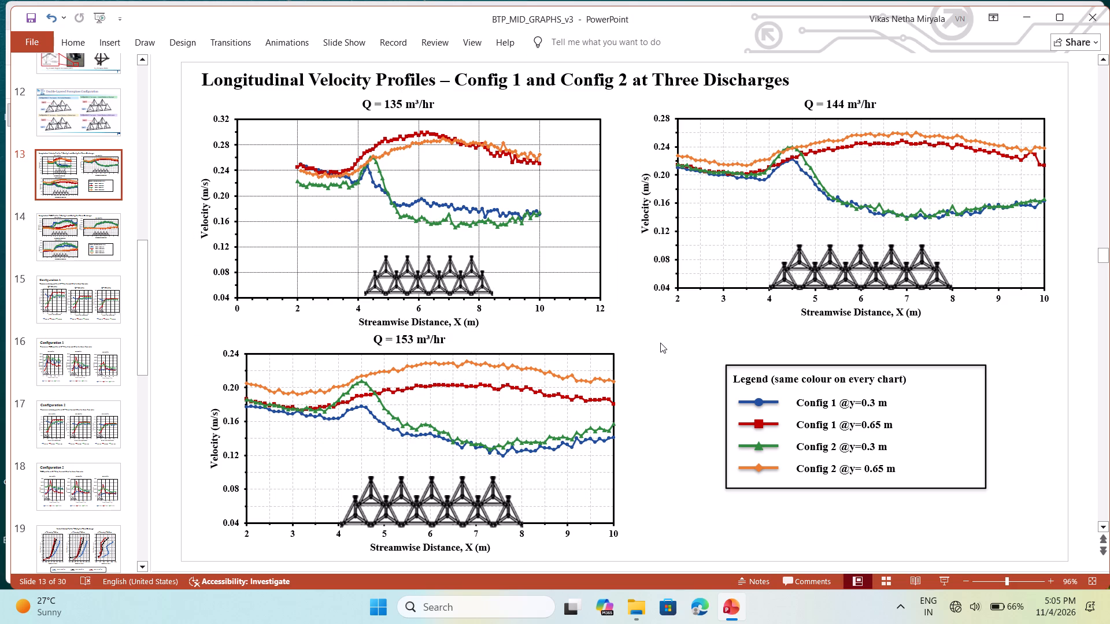
Shift the Q = 135 m³/hr chart slightly towards the Q = 144 m³/hr chart so its 4 m gridline meets the porcupine picture's start.
click(578, 123)
drag(573, 99, 578, 102)
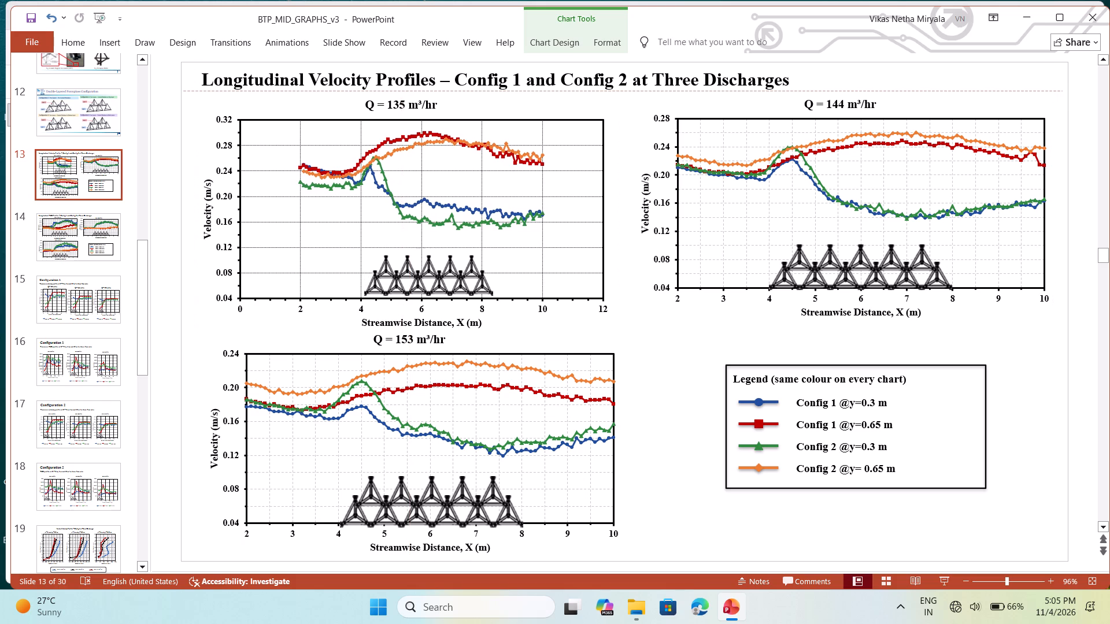
drag(578, 102, 579, 102)
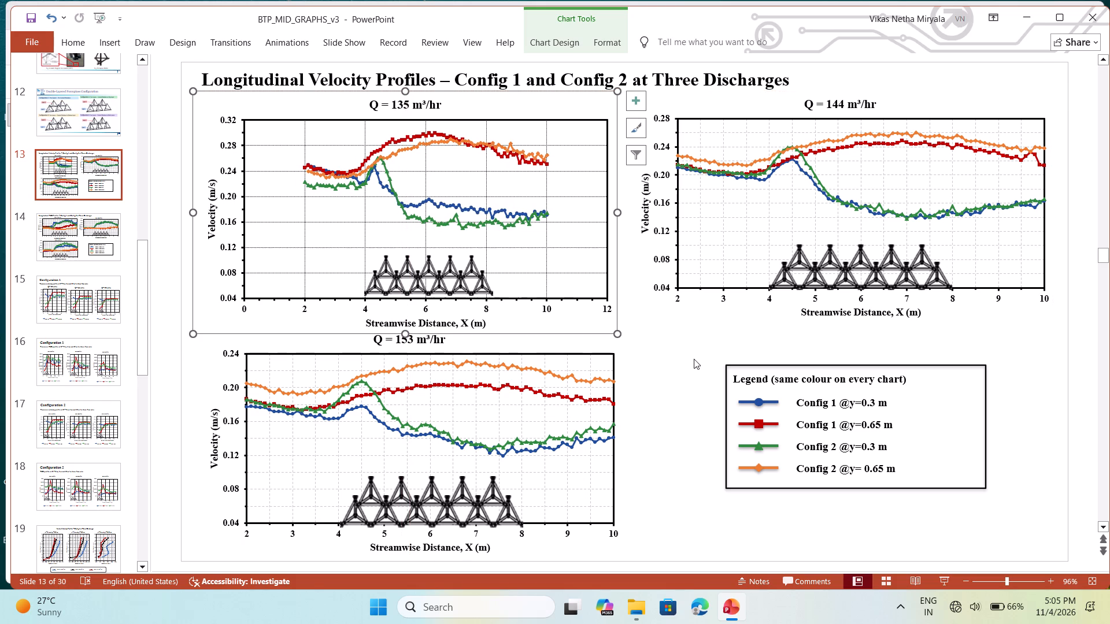
click(686, 355)
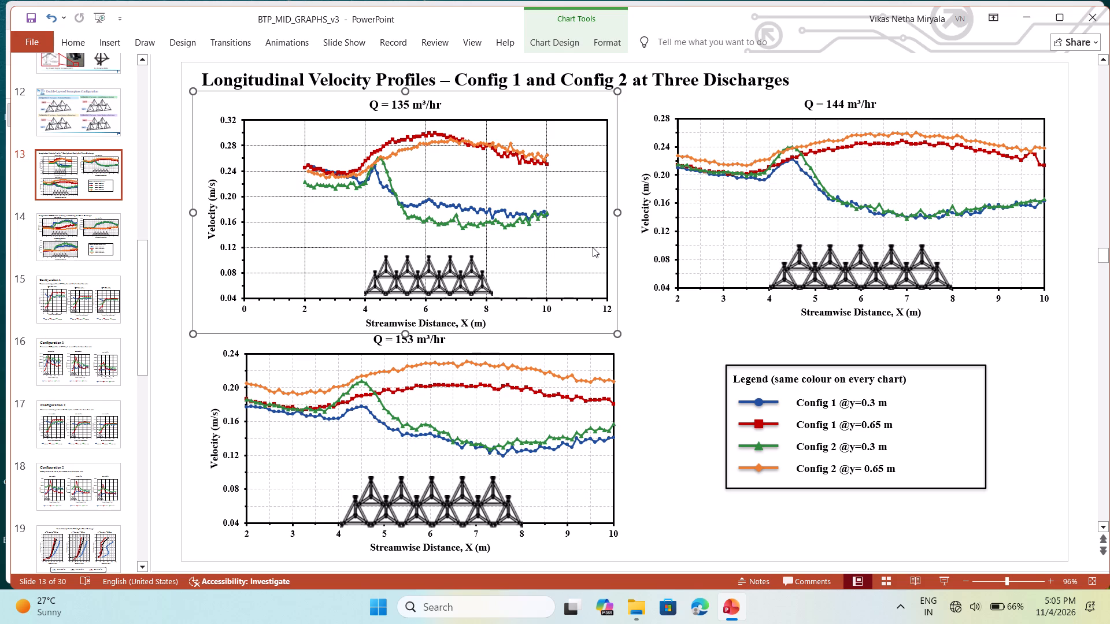
Review the legend labels on slide 13 against the porcupine configurations on slide 12, and look over slides 11 and 14.
double_click(809, 402)
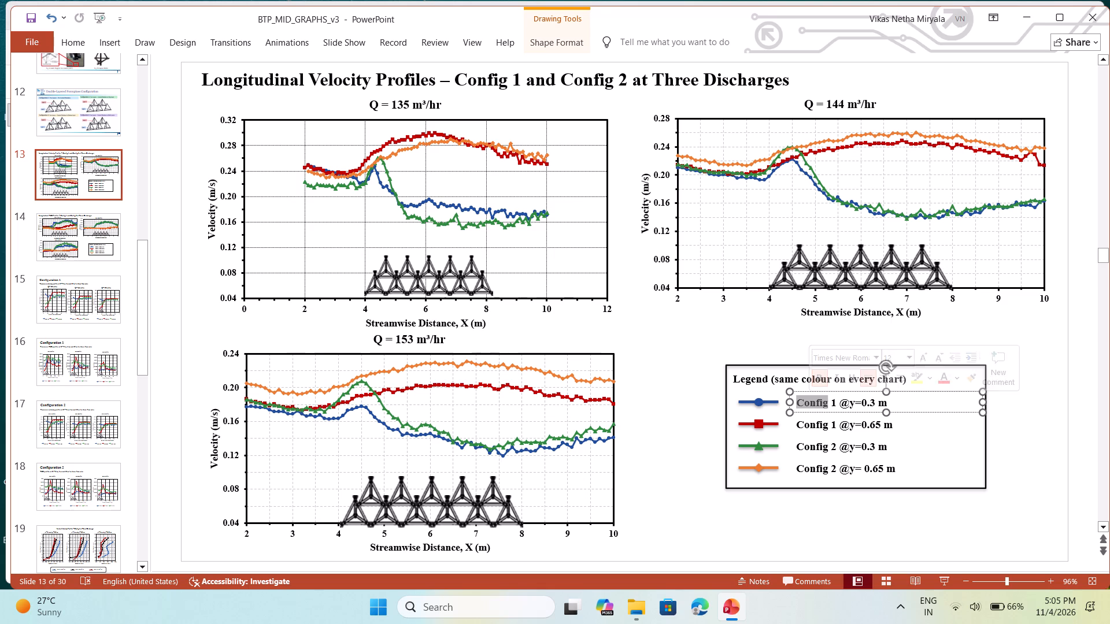
click(745, 498)
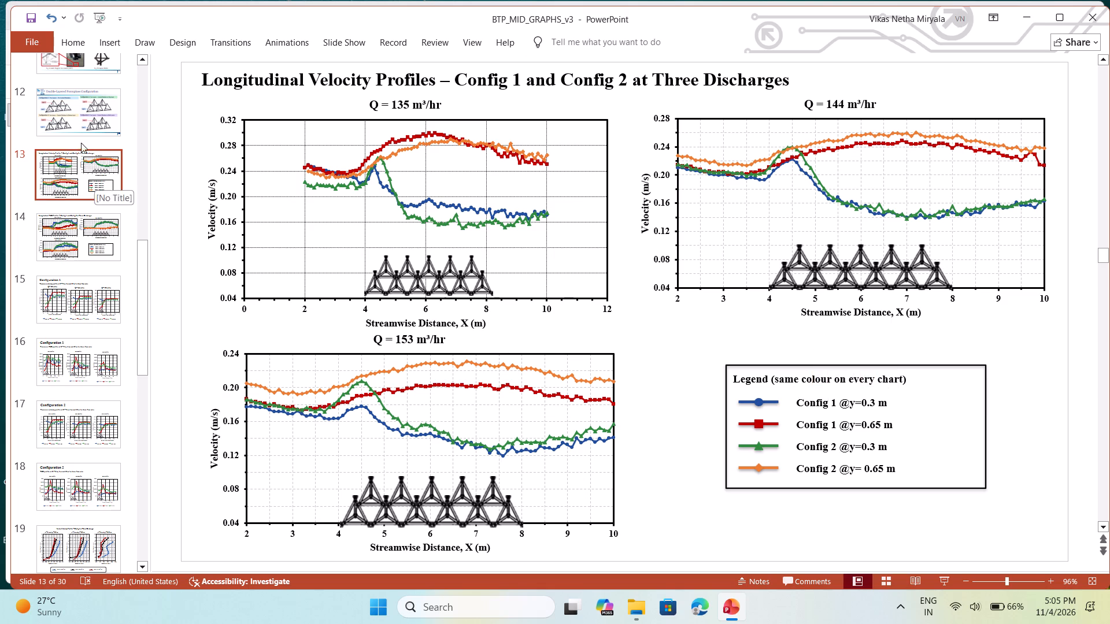
click(77, 128)
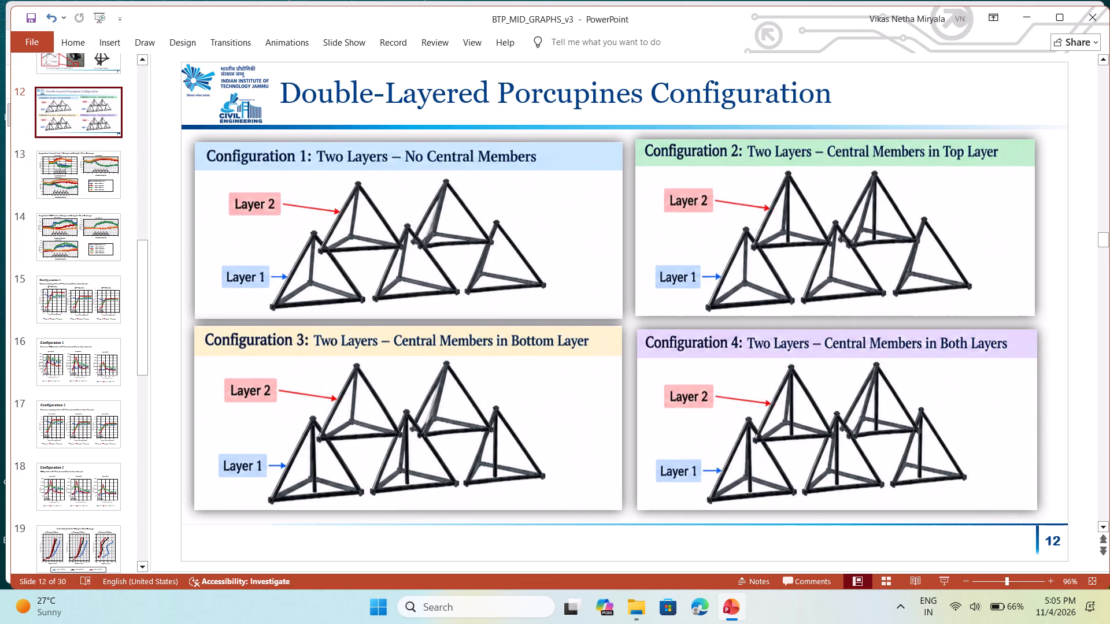
click(340, 173)
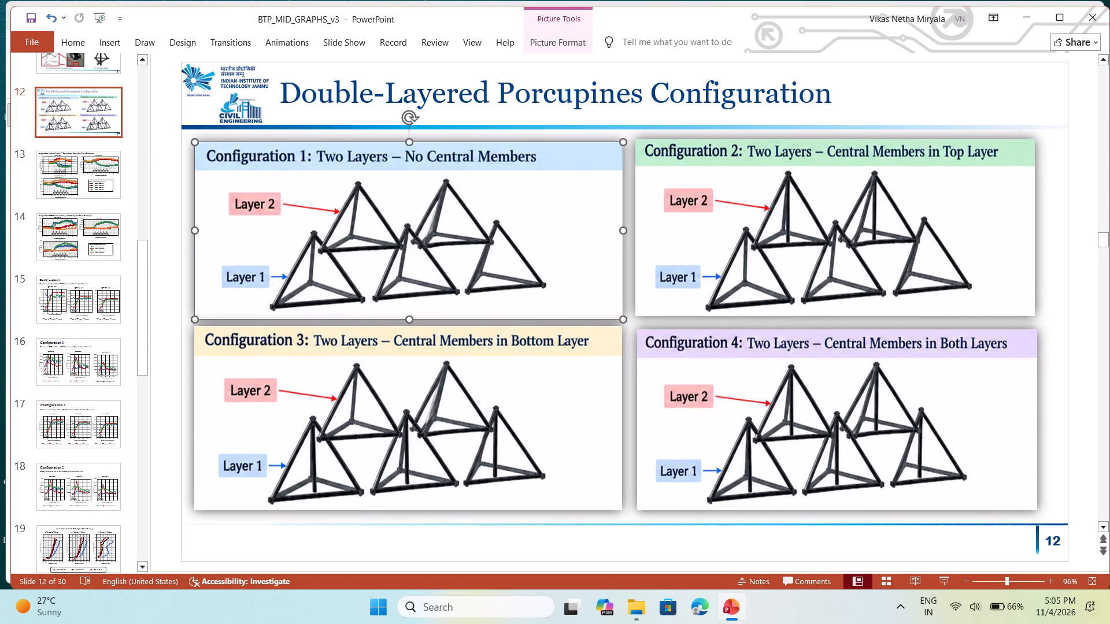
click(302, 159)
double_click(302, 159)
click(1057, 427)
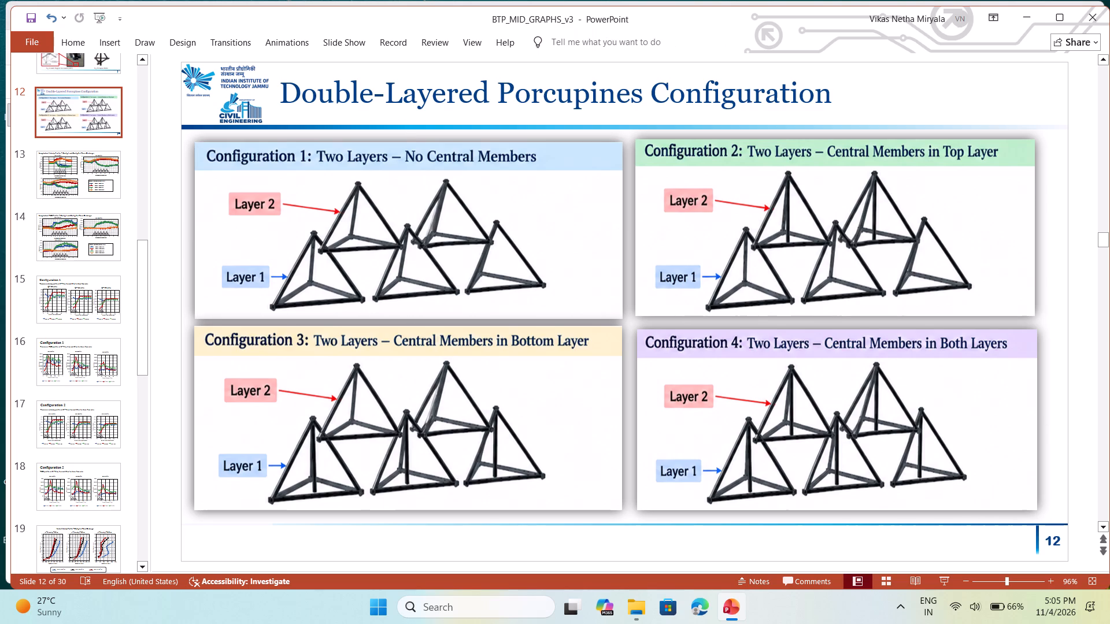
scroll(90, 202, up, 1)
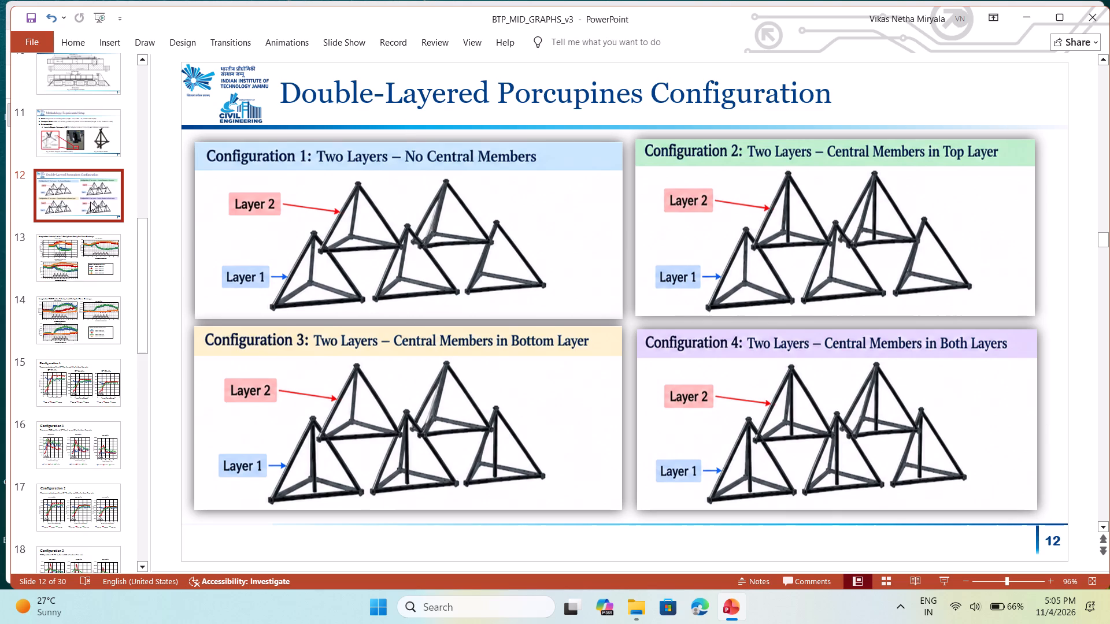
scroll(90, 202, up, 1)
click(82, 147)
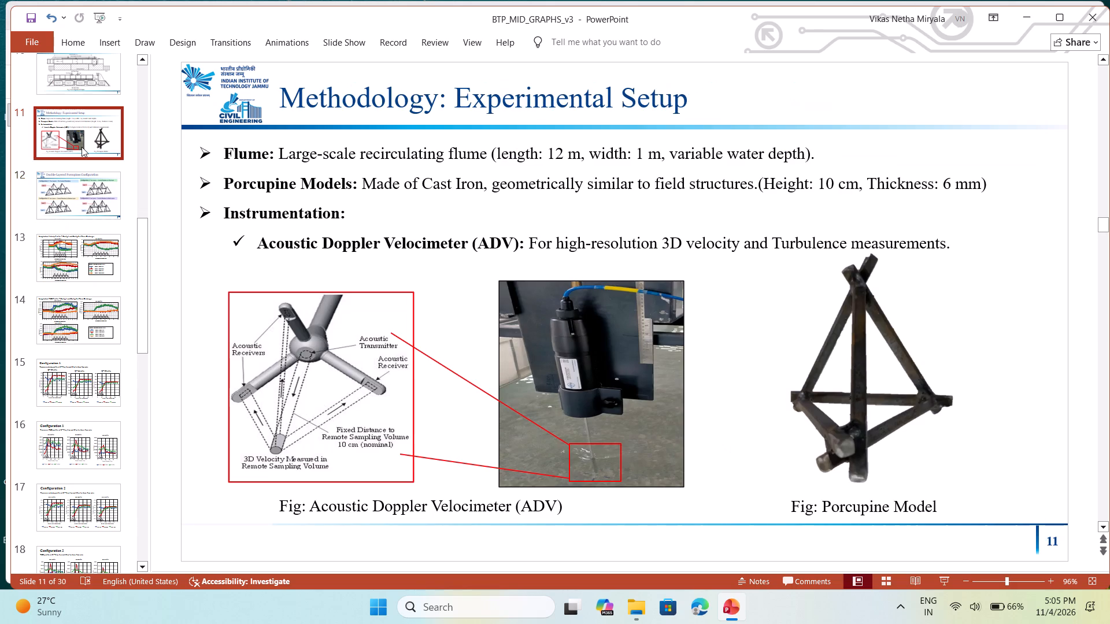
click(92, 206)
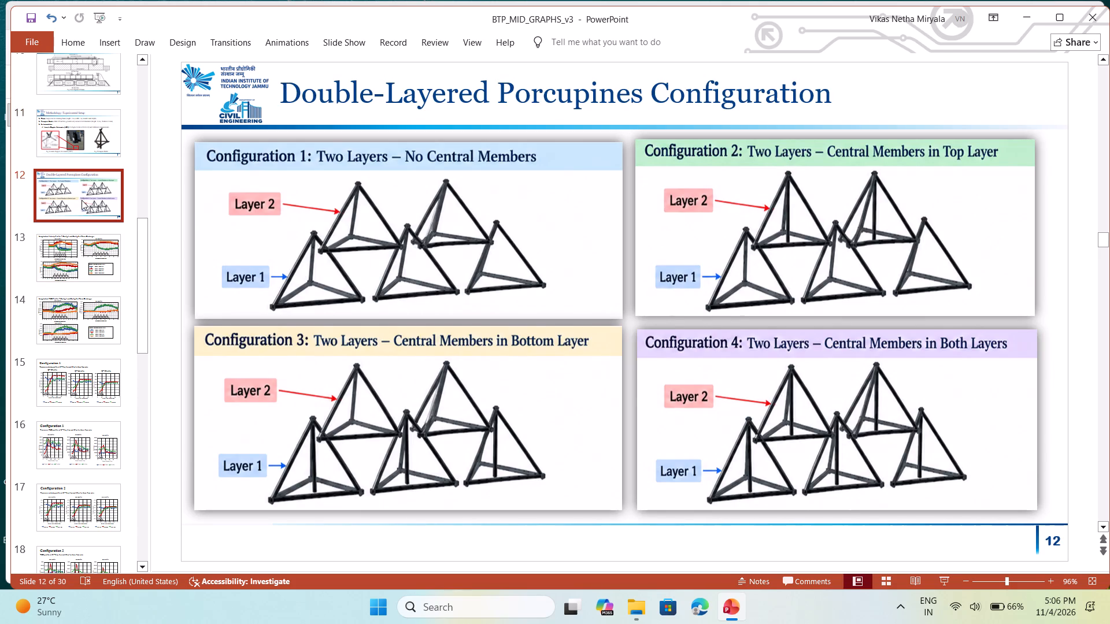
click(82, 200)
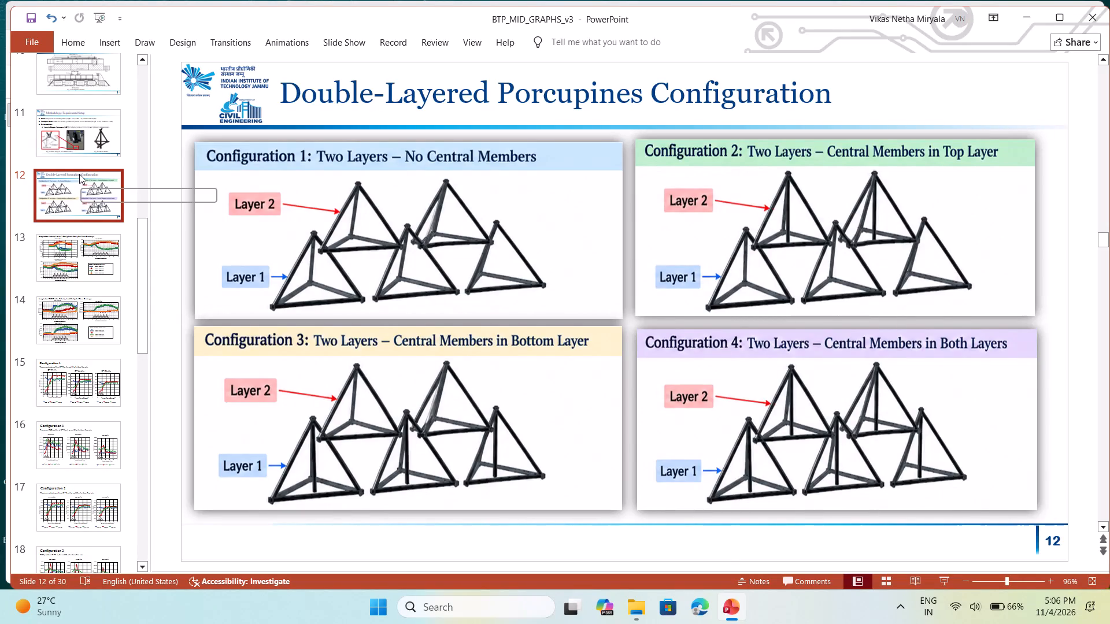
click(66, 255)
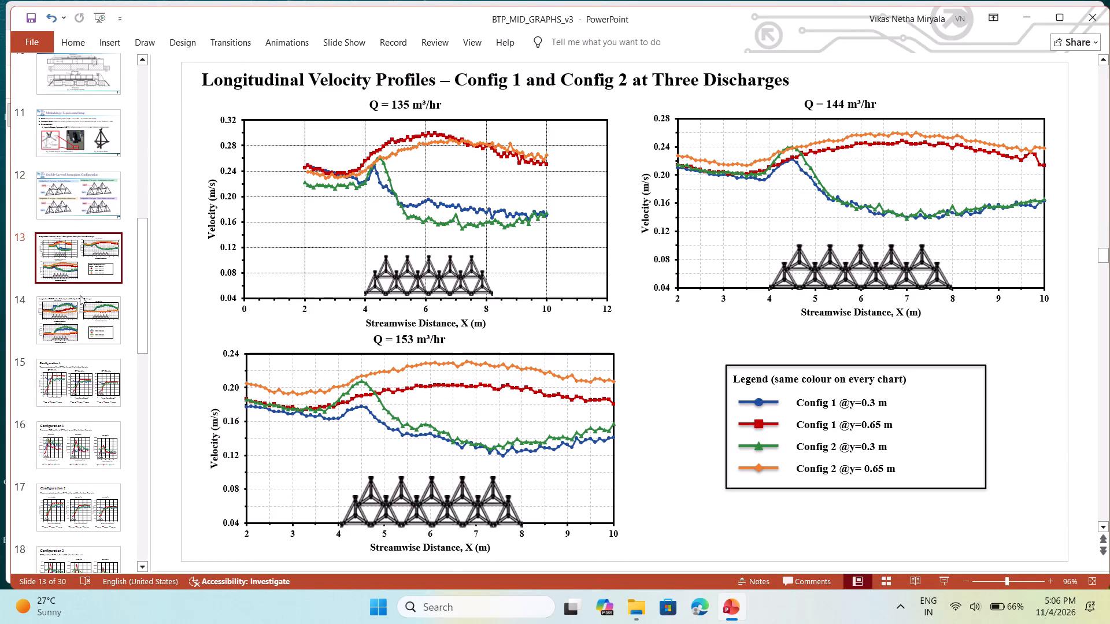
click(86, 314)
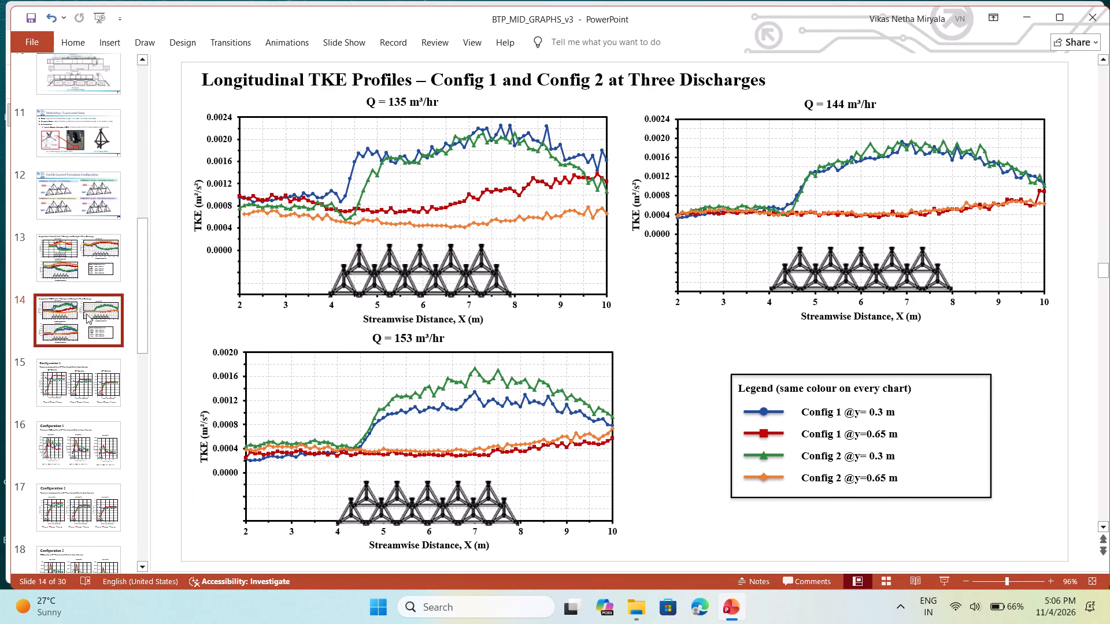
On slide 15, shorten the Q = 135 m³/hr transverse velocity chart from its lower edge and widen it slightly.
click(83, 373)
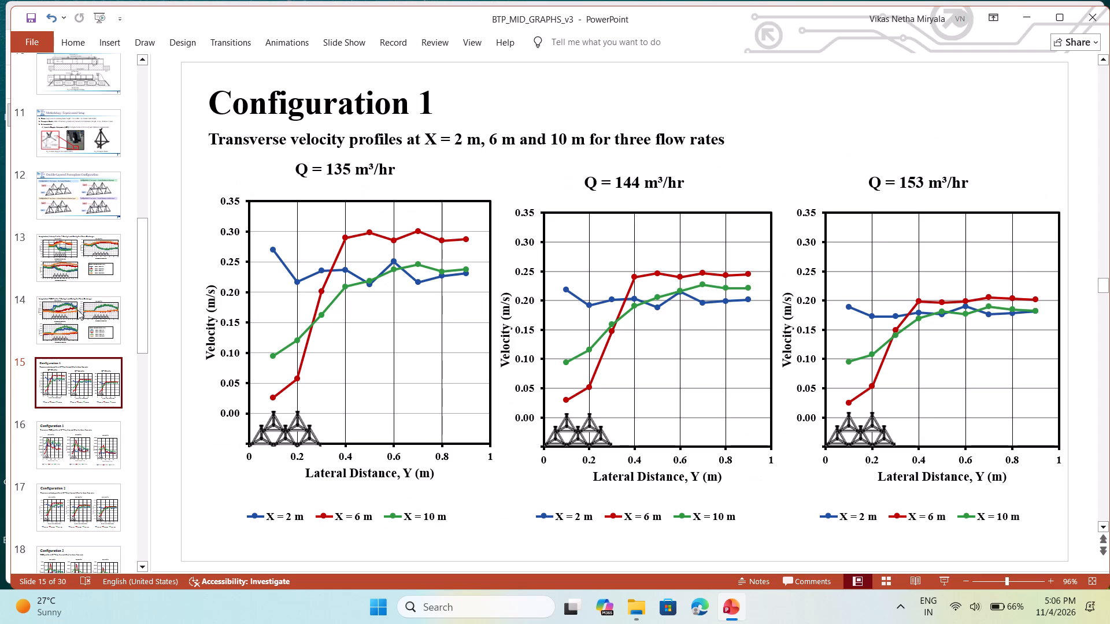
click(471, 206)
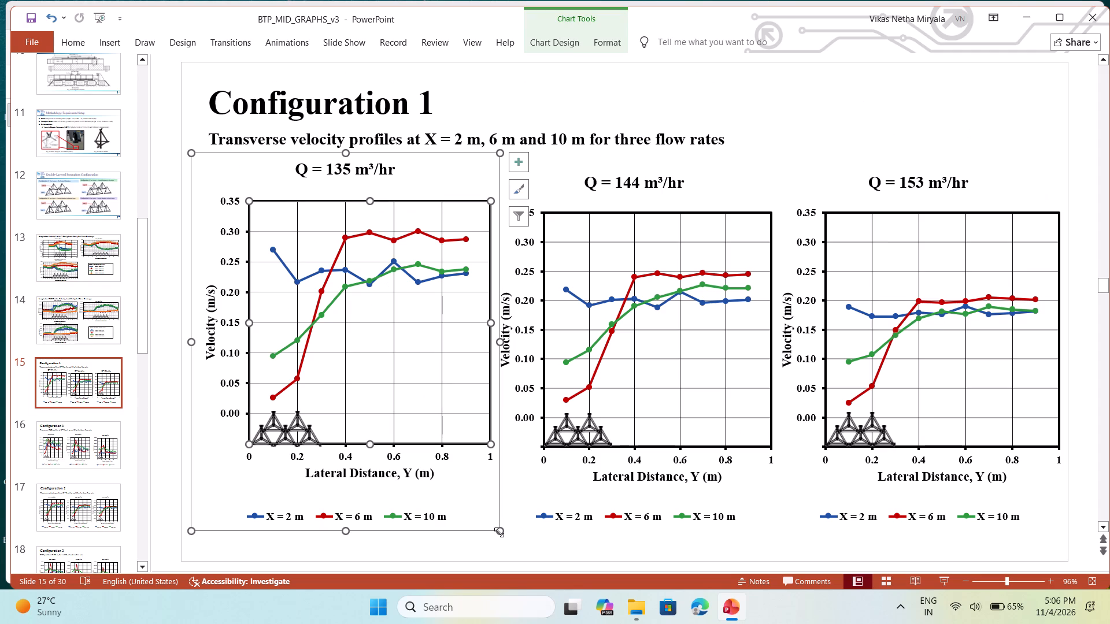
drag(499, 532, 500, 522)
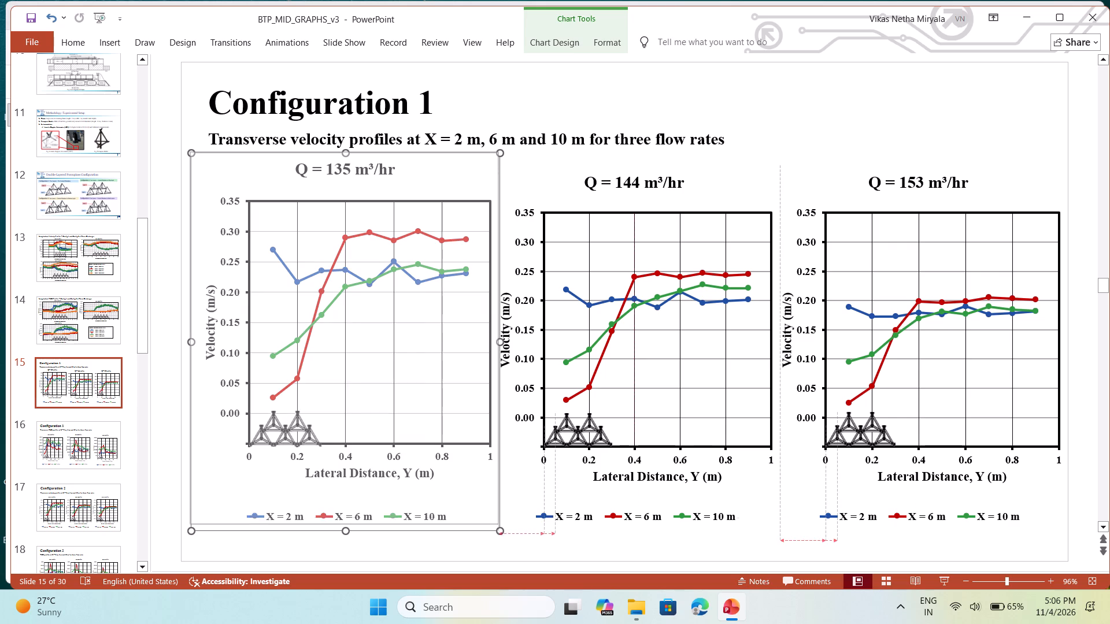
drag(500, 522, 506, 466)
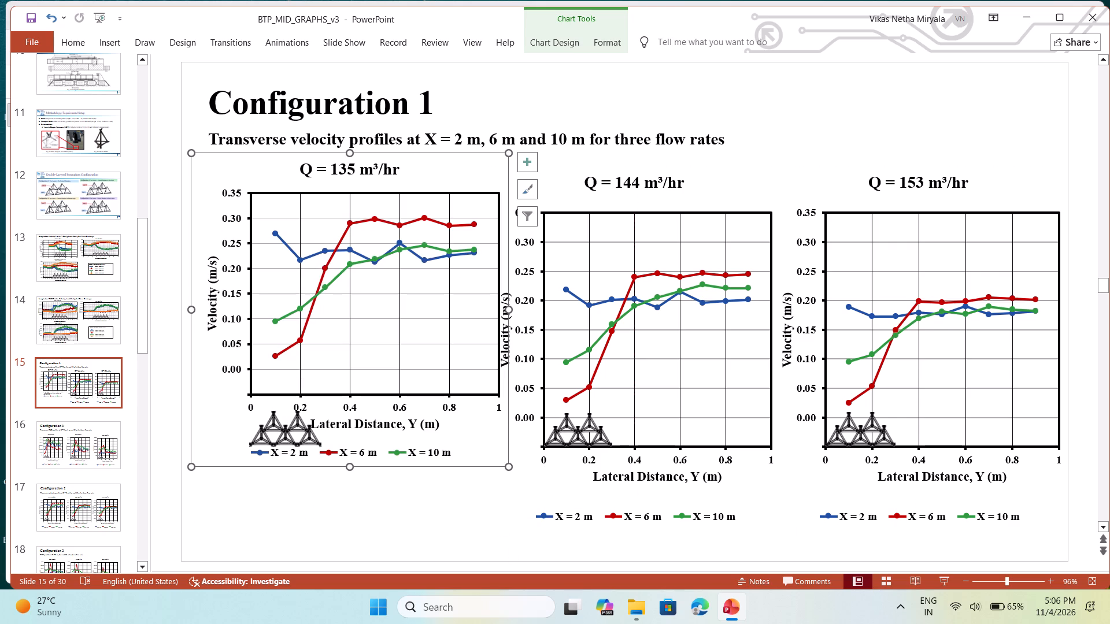
Shift the Q = 144 m³/hr chart slightly away from the Q = 135 m³/hr chart.
drag(498, 394, 505, 391)
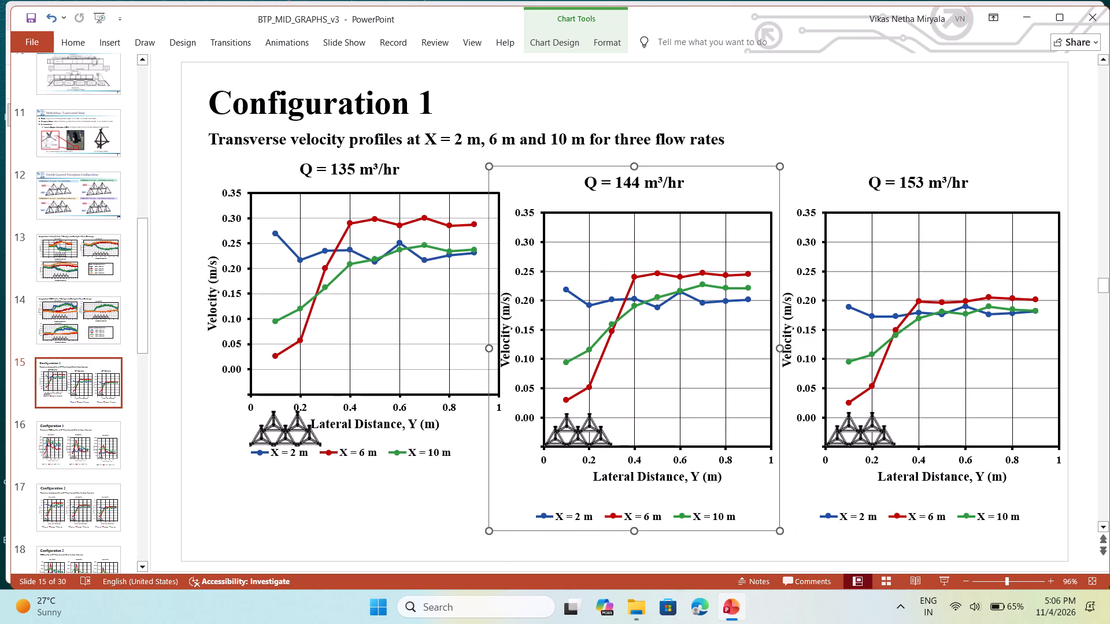
drag(505, 391, 505, 391)
Resize the Q = 135 m³/hr chart into a wide, low shape about half as tall as the Q = 144 m³/hr chart.
click(470, 394)
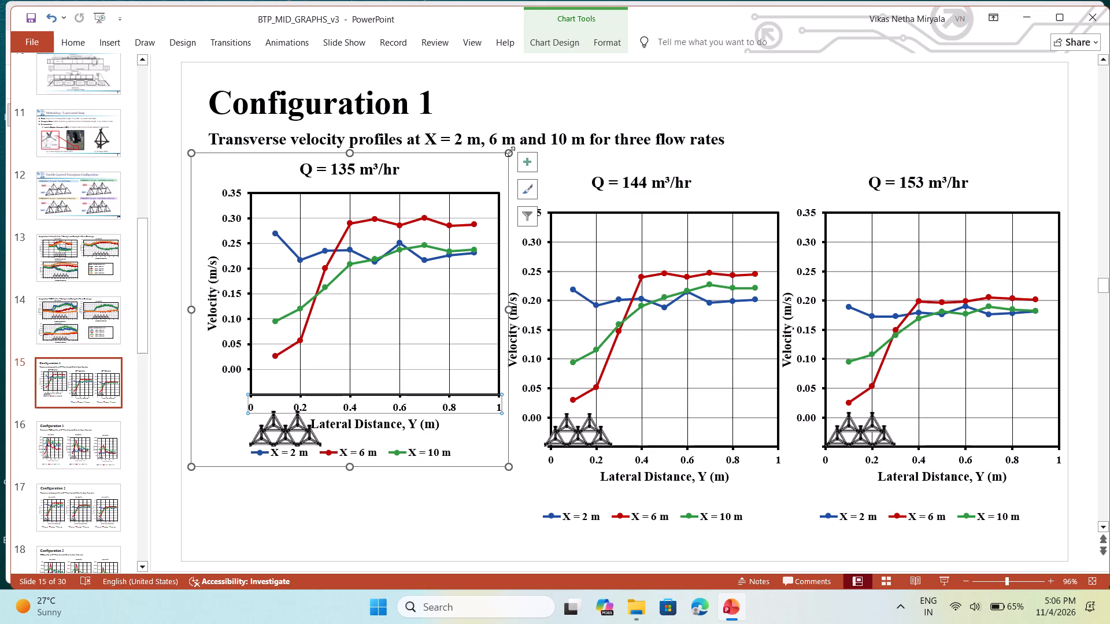
drag(510, 151, 613, 161)
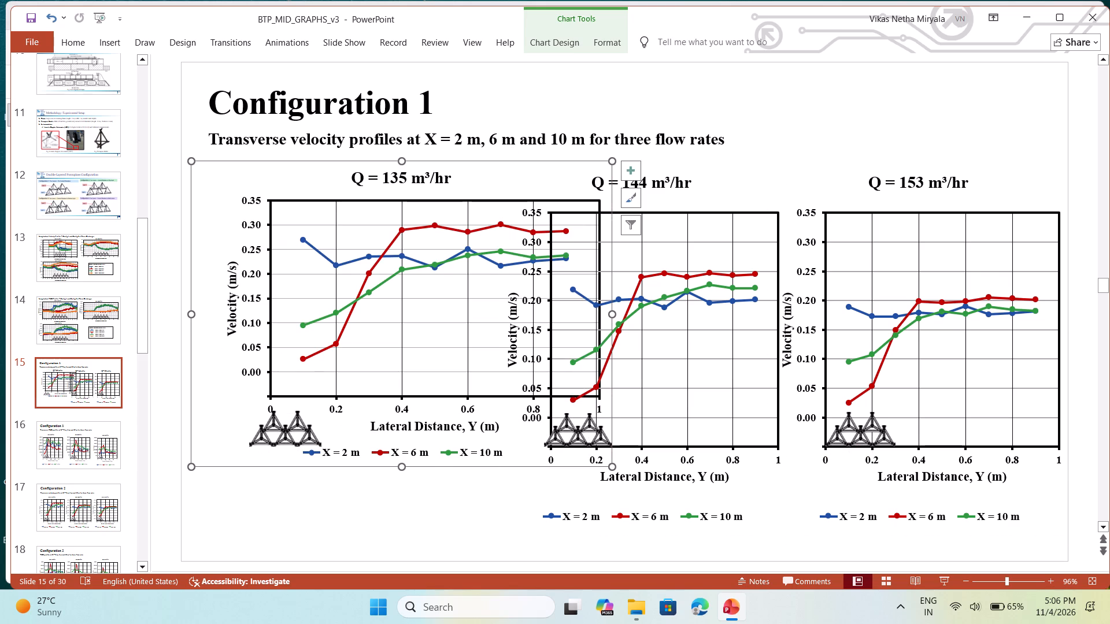
drag(609, 465, 605, 379)
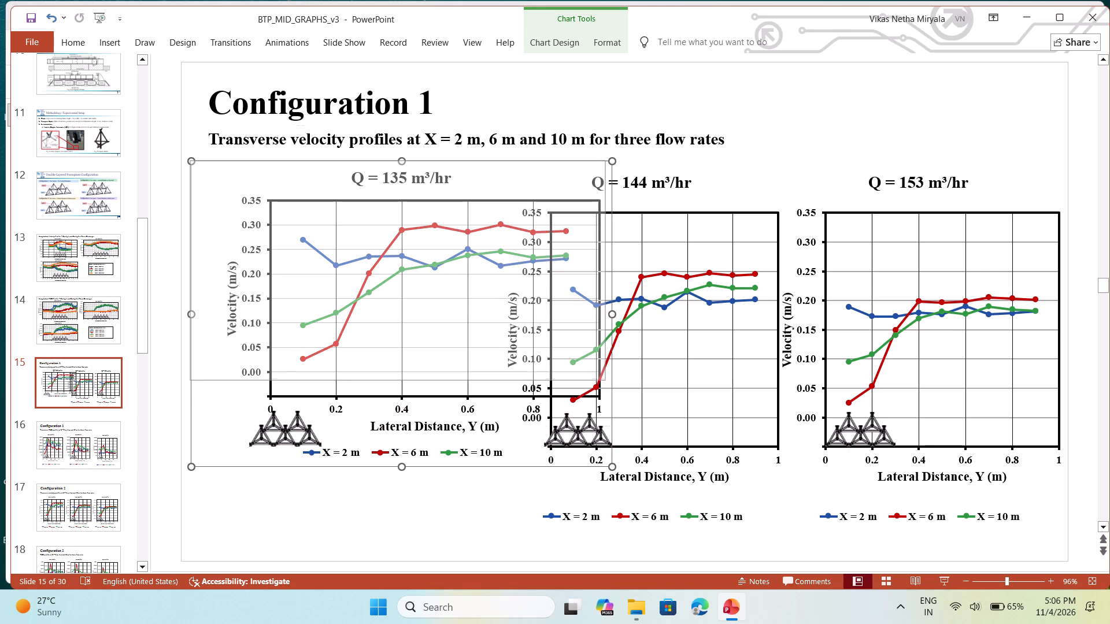
drag(605, 379, 602, 346)
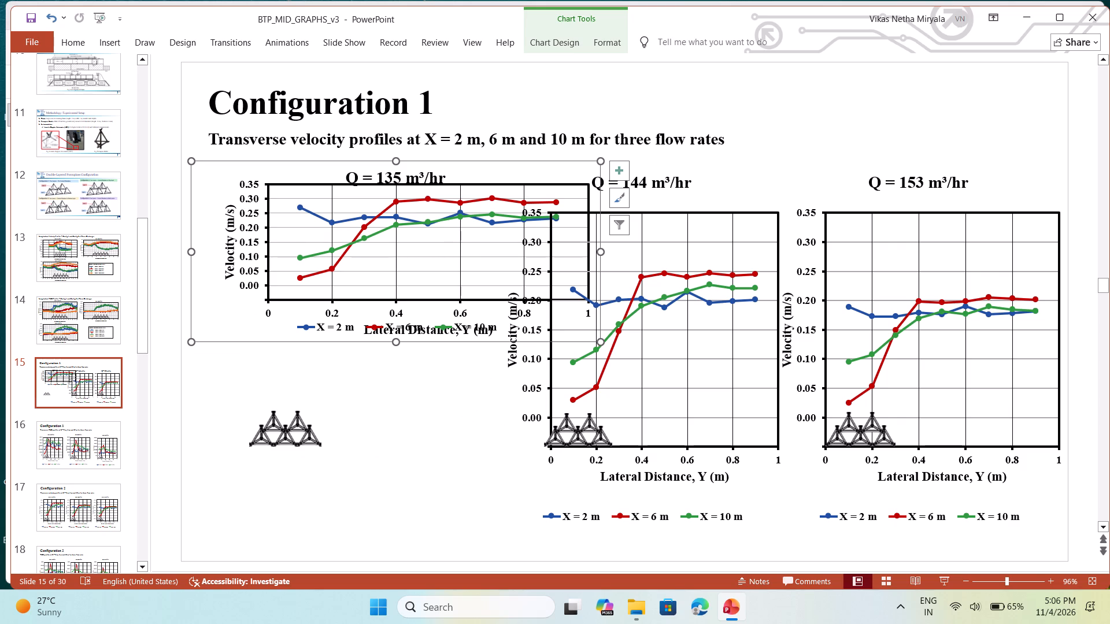
drag(601, 343, 598, 366)
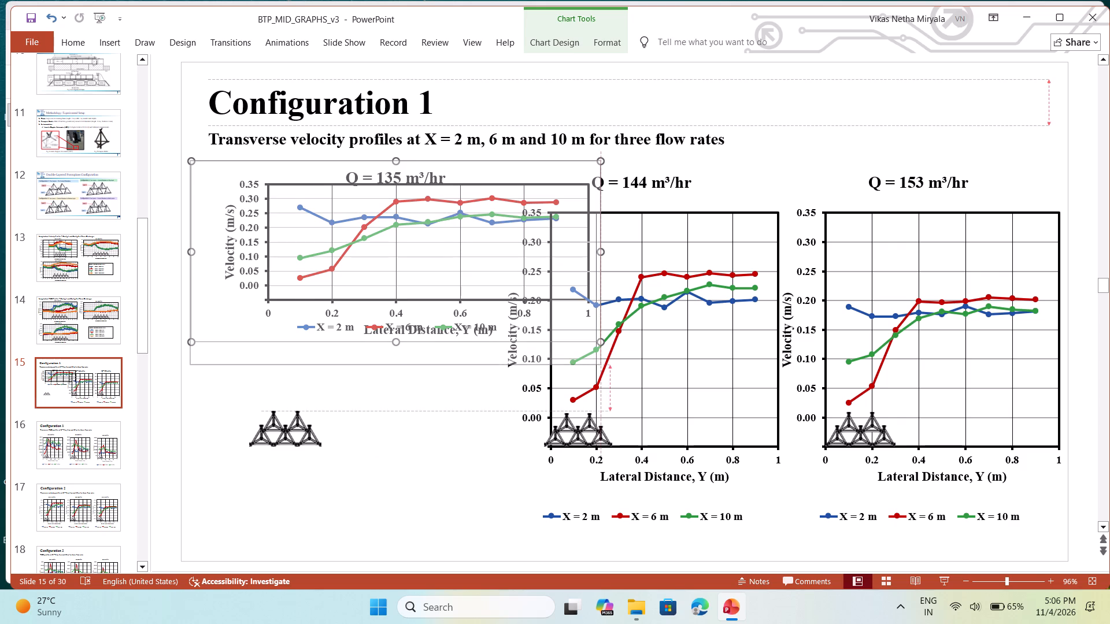
drag(598, 366, 598, 368)
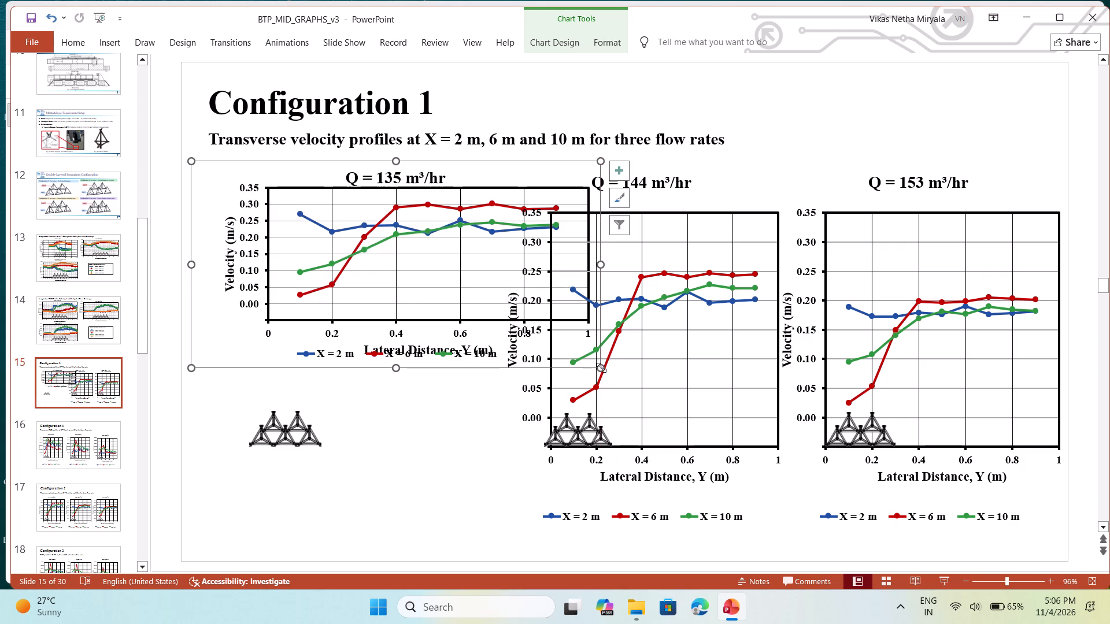
drag(601, 365, 601, 371)
Move the Q = 135 m³/hr chart away from the Q = 144 m³/hr chart and narrow it slightly to reduce their overlap.
drag(483, 169, 439, 170)
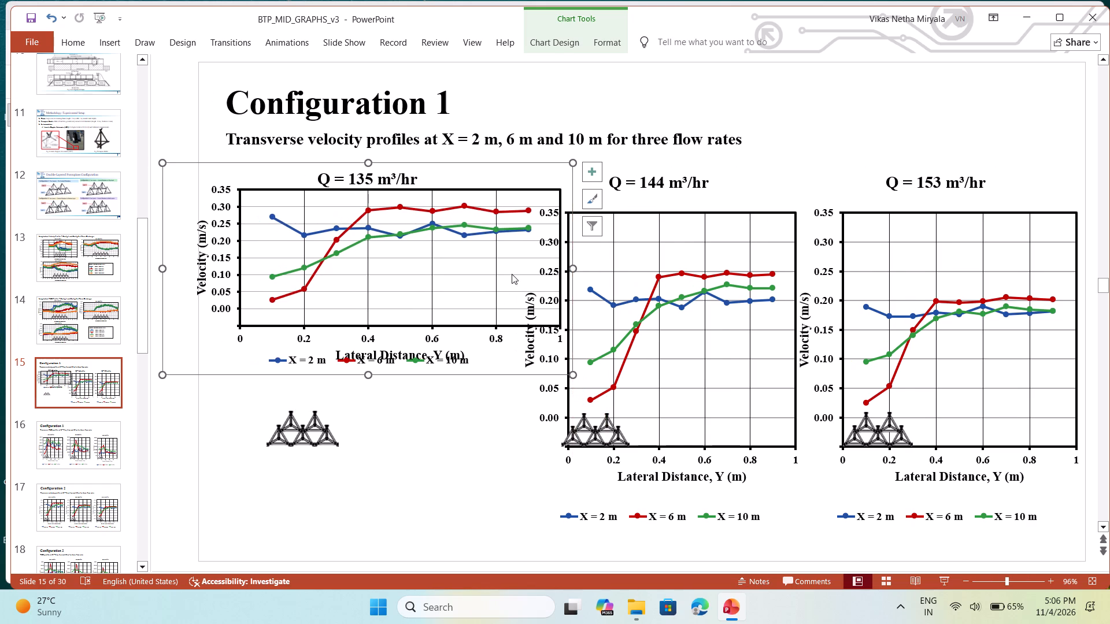
drag(571, 375, 553, 375)
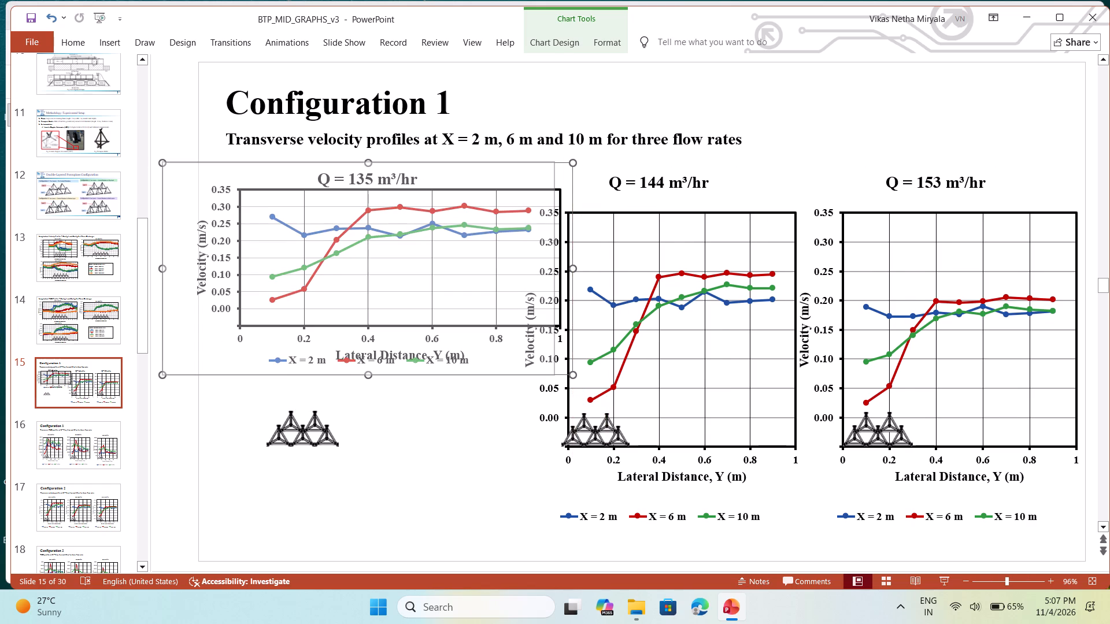
drag(553, 375, 550, 375)
click(477, 418)
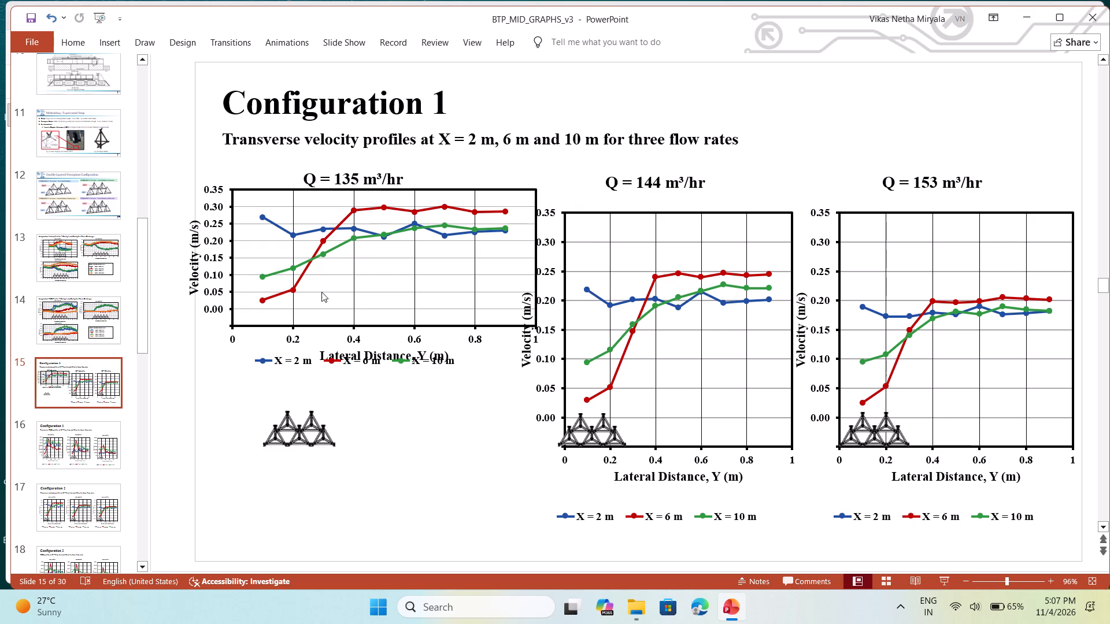
Move the loose porcupine picture to the Q = 135 m³/hr chart's origin and enlarge it to span about 0 to 0.3 m laterally.
click(305, 429)
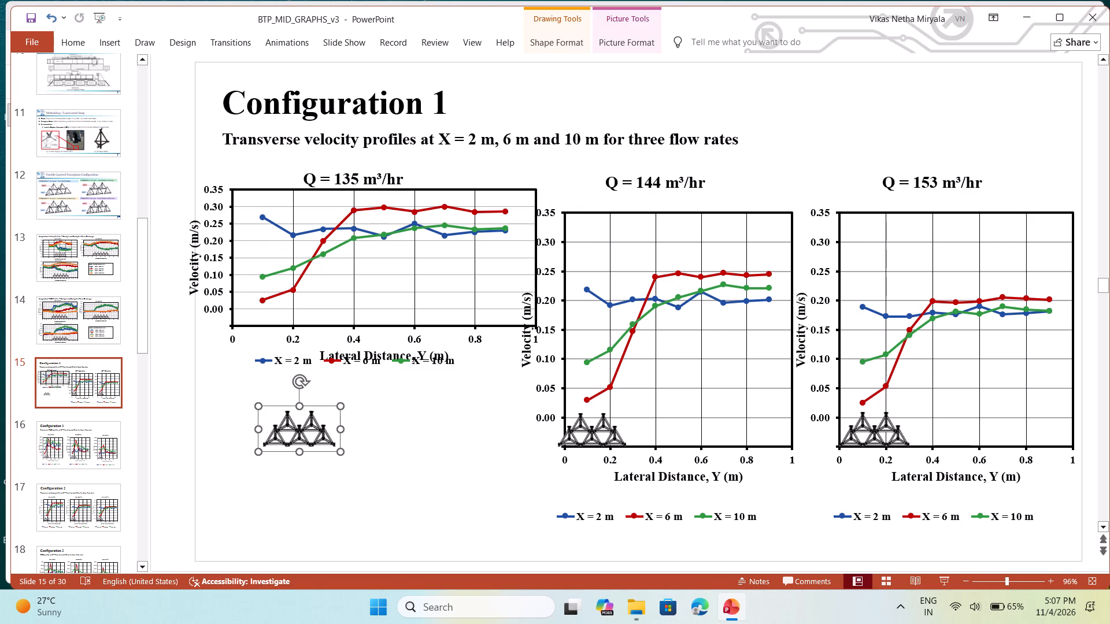
drag(282, 406, 251, 288)
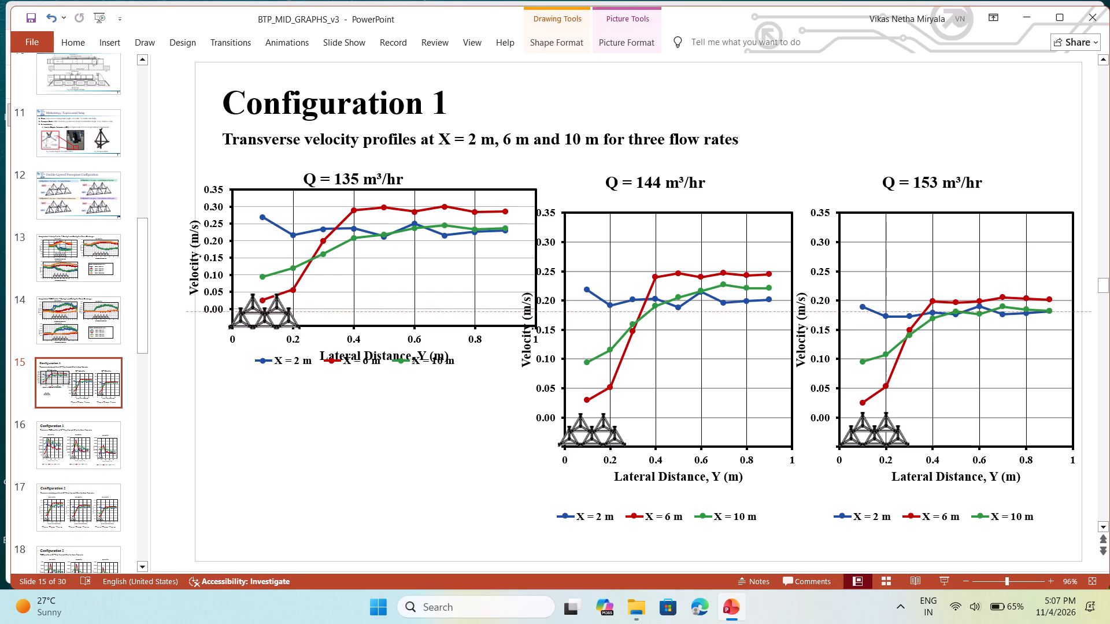
drag(251, 288, 250, 286)
drag(250, 286, 250, 285)
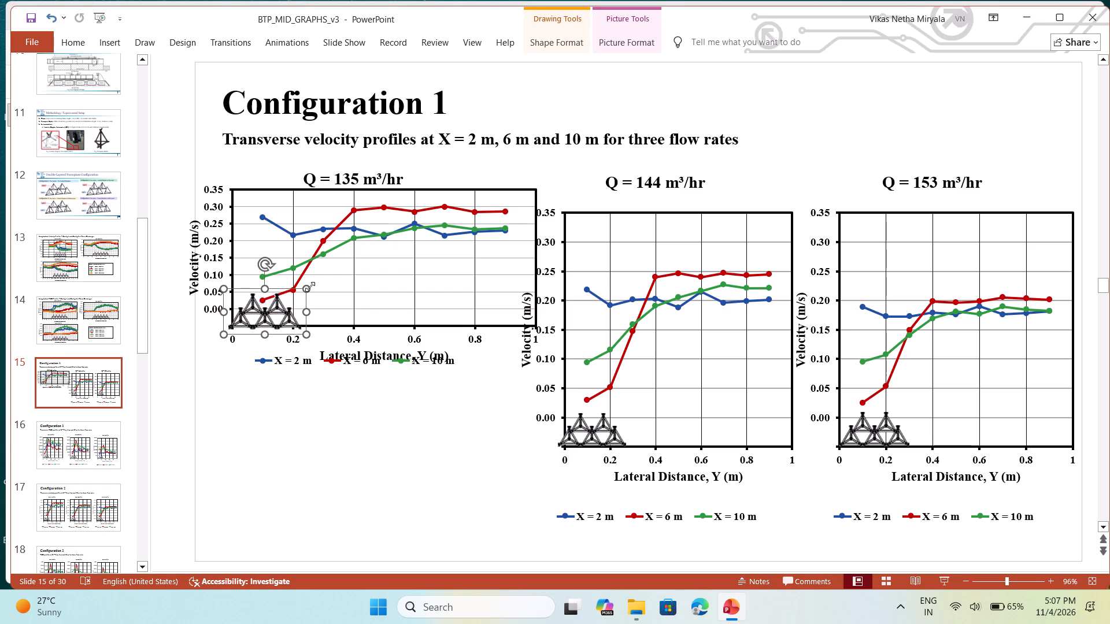
drag(305, 289, 319, 281)
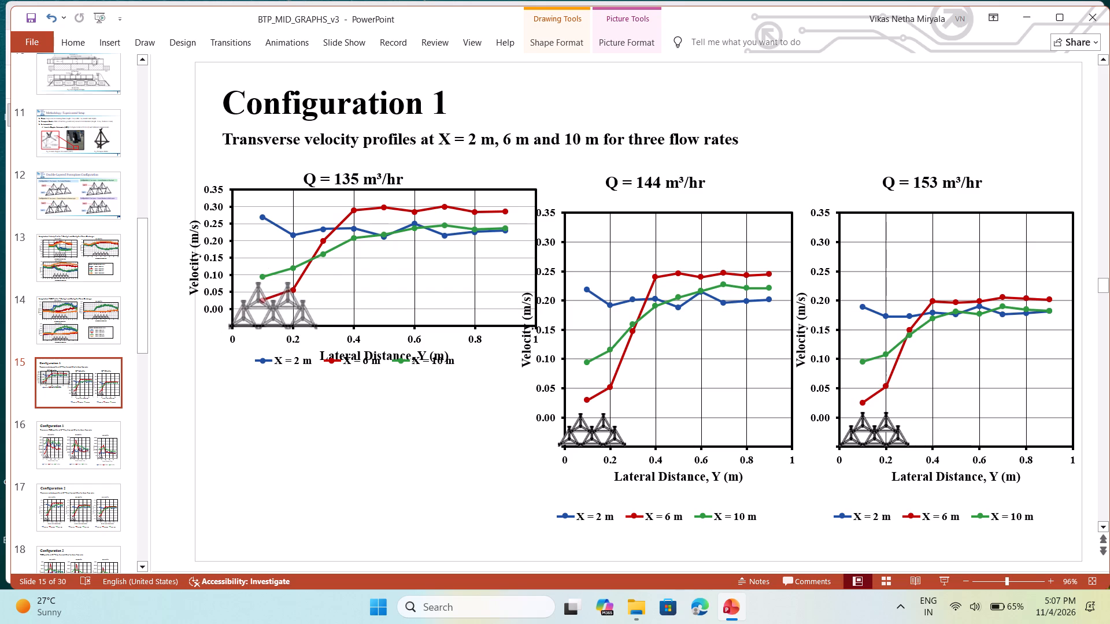
drag(319, 281, 325, 278)
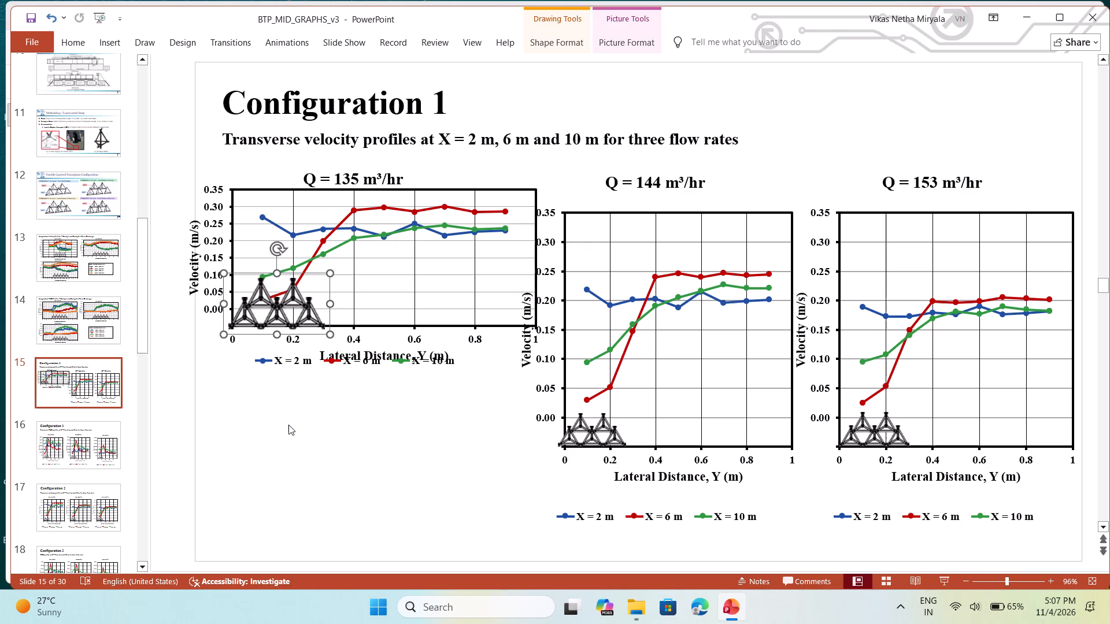
click(288, 425)
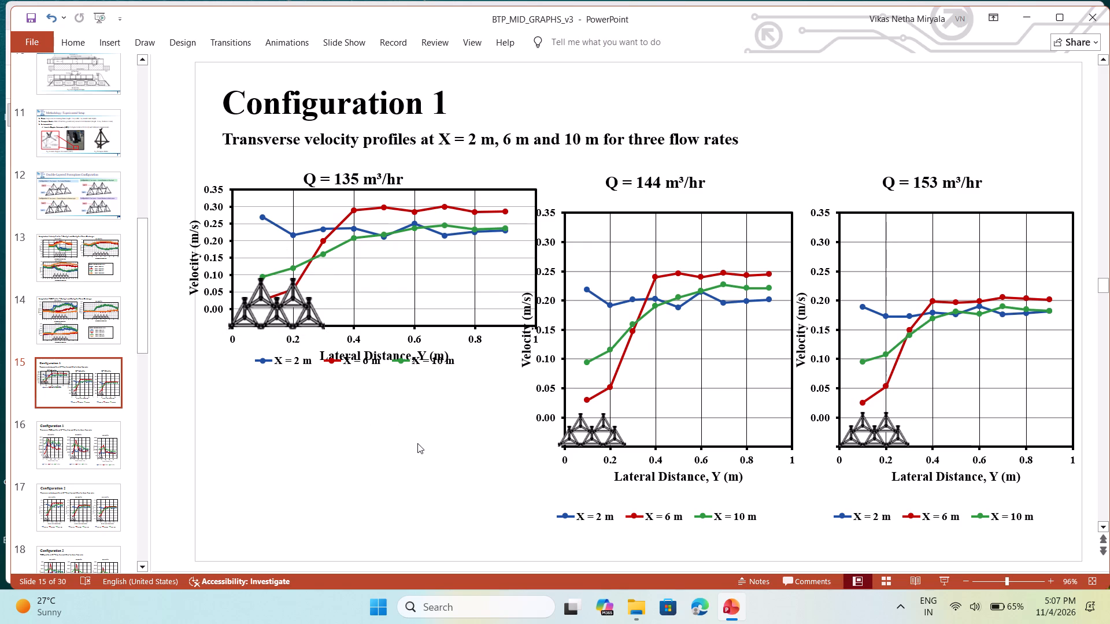
click(273, 313)
click(273, 313)
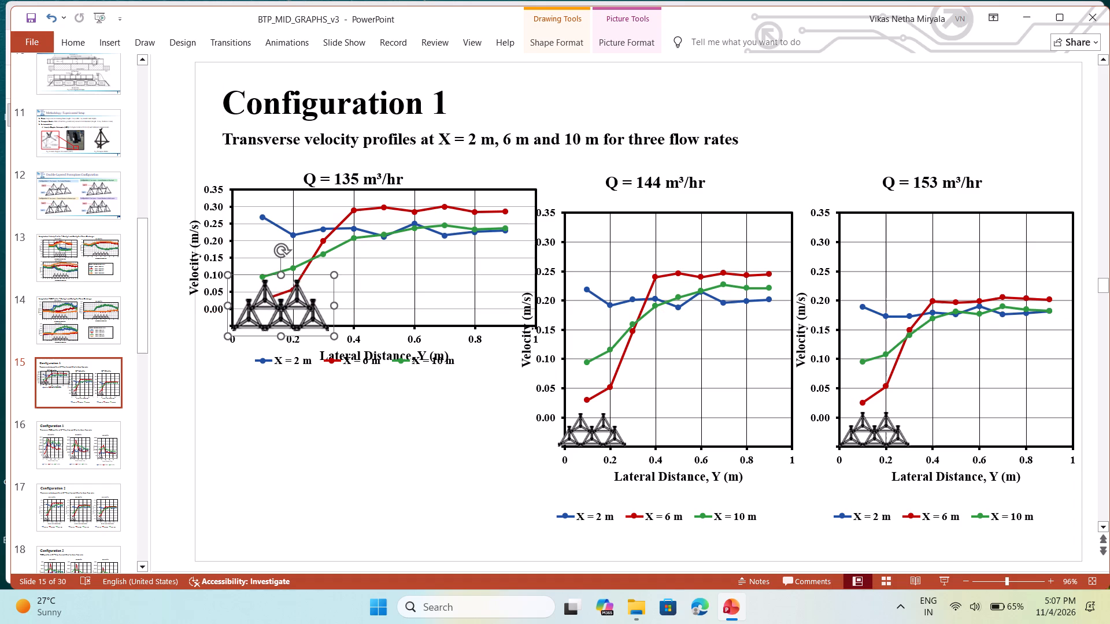
Move the porcupine group just below the Q = 135 m³/hr plot area and raise its upper porcupine nearest the velocity axis slightly.
double_click(306, 408)
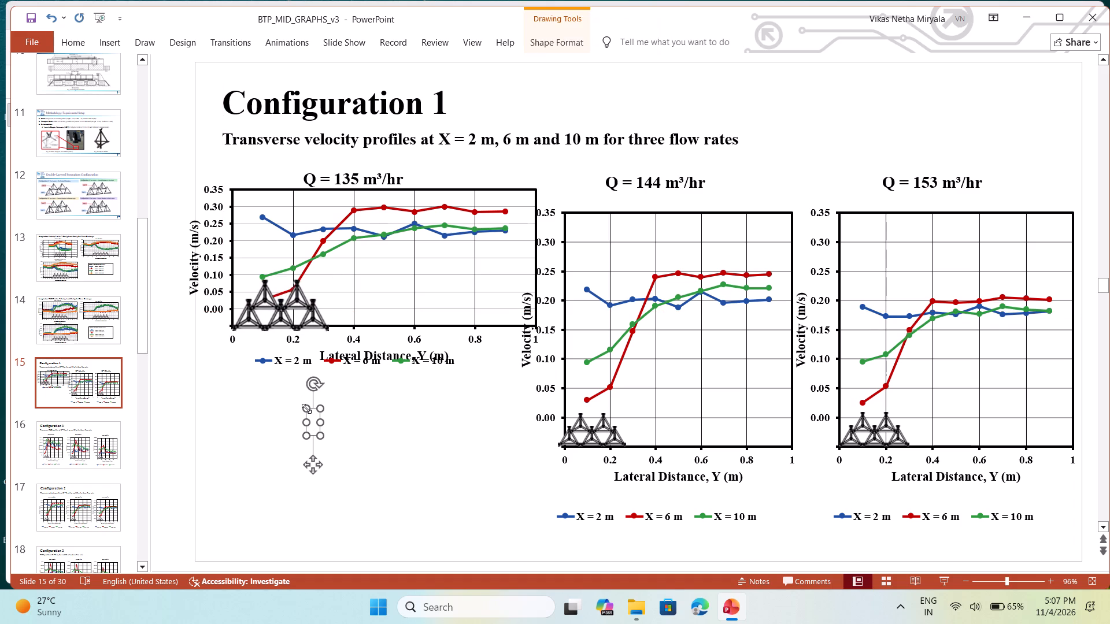
click(289, 302)
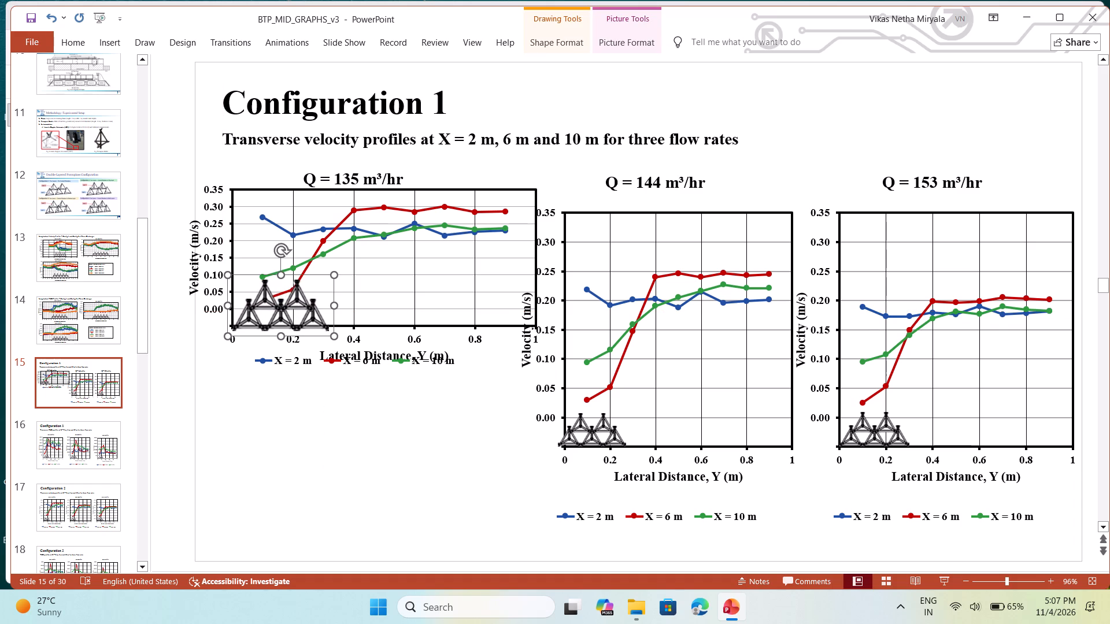
drag(275, 306, 269, 393)
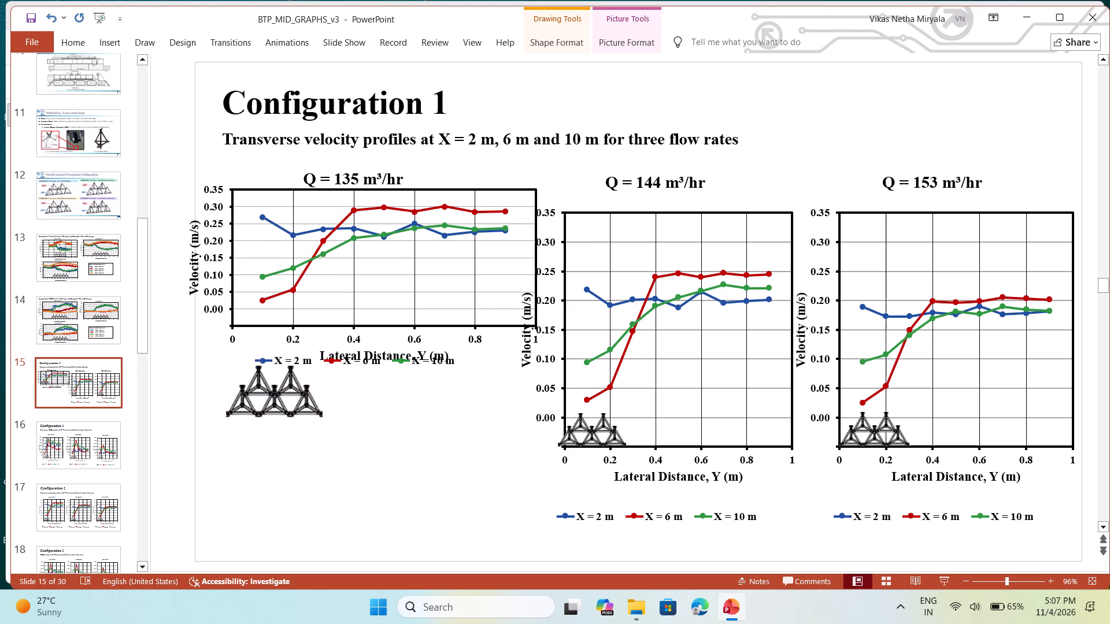
drag(269, 393, 275, 354)
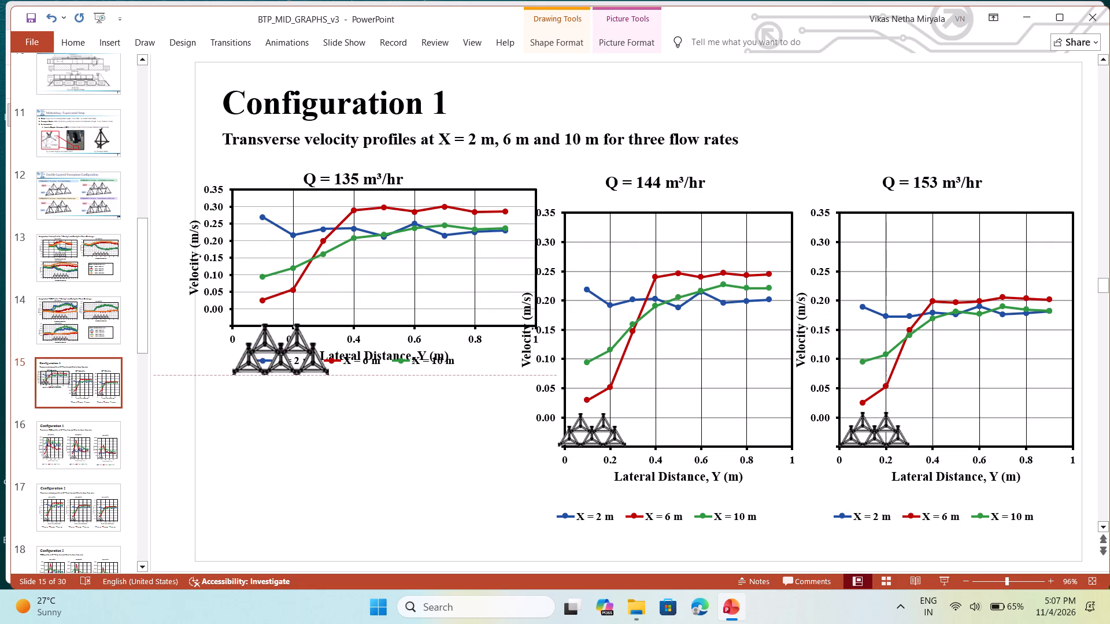
drag(275, 354, 274, 374)
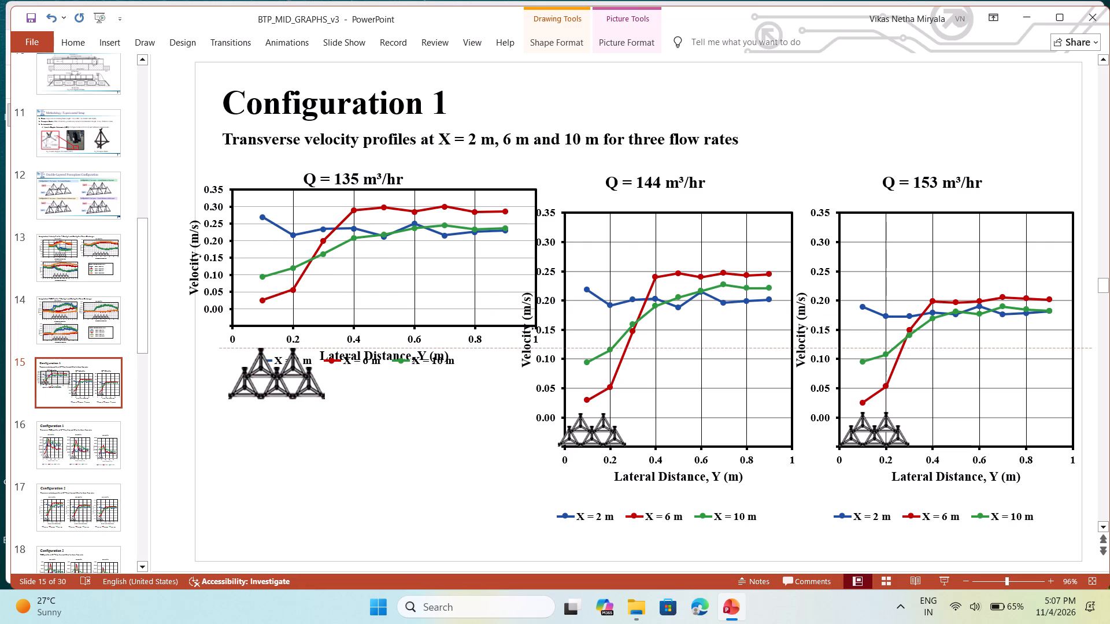
drag(274, 374, 269, 392)
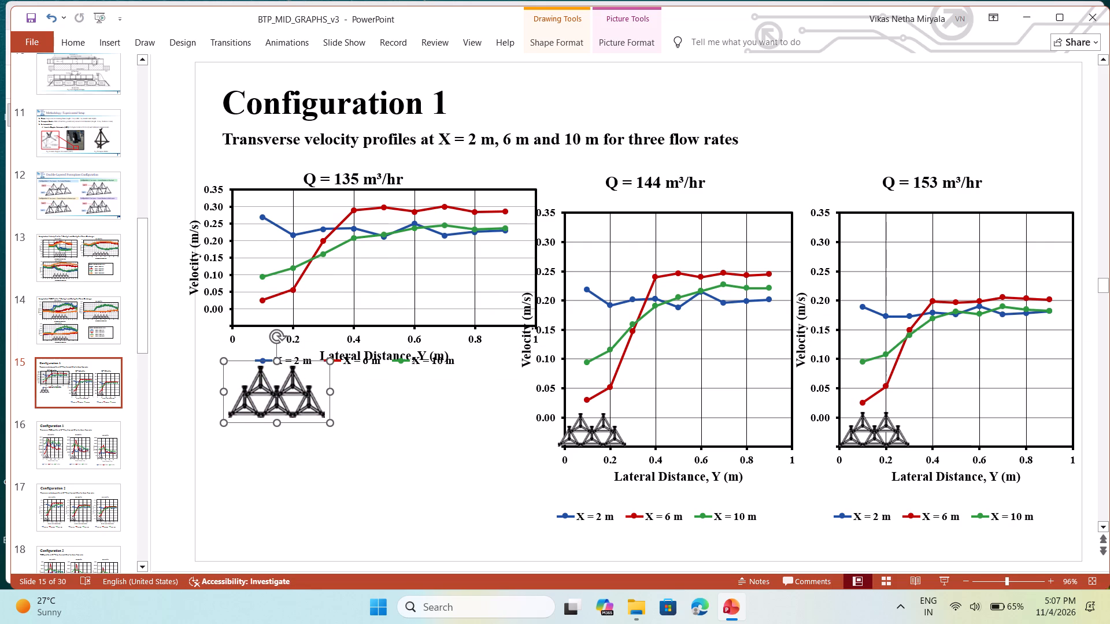
click(262, 390)
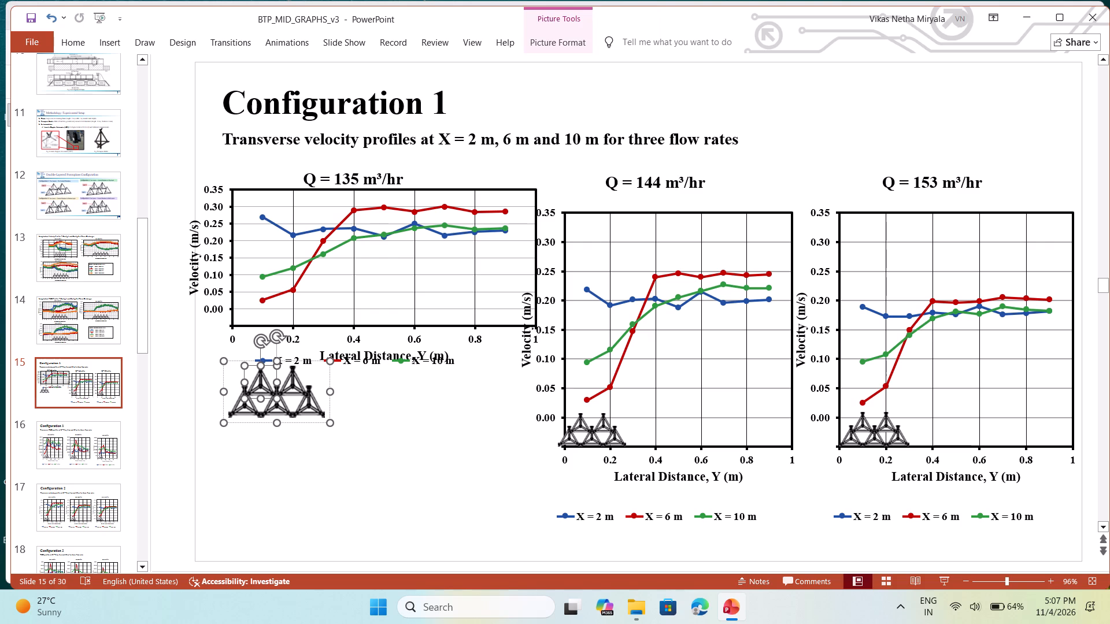
drag(266, 381, 268, 360)
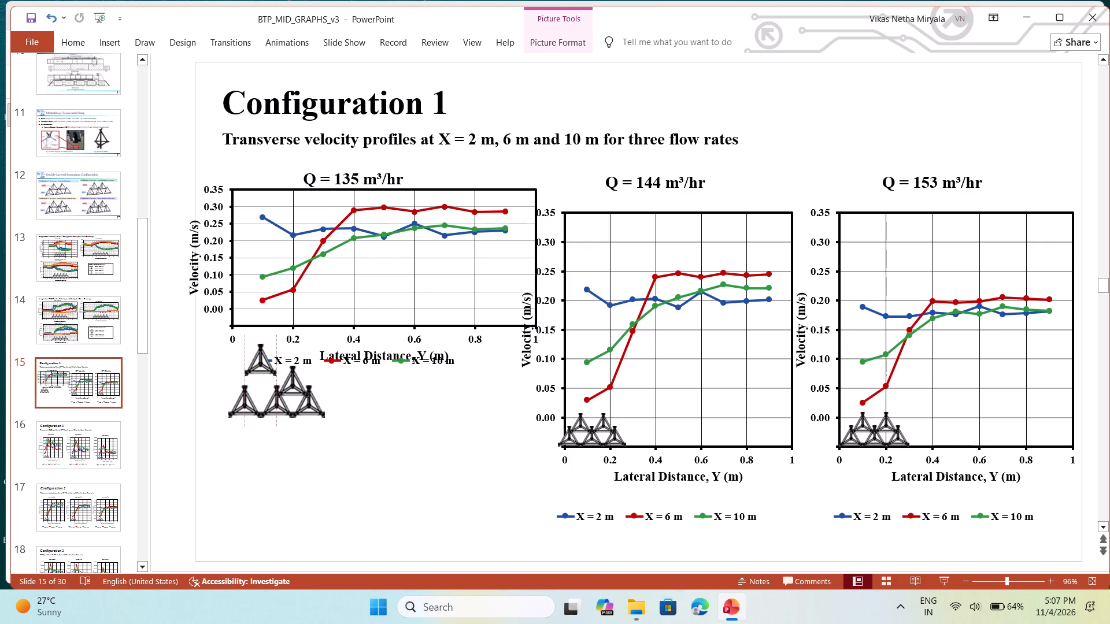
drag(268, 360, 268, 372)
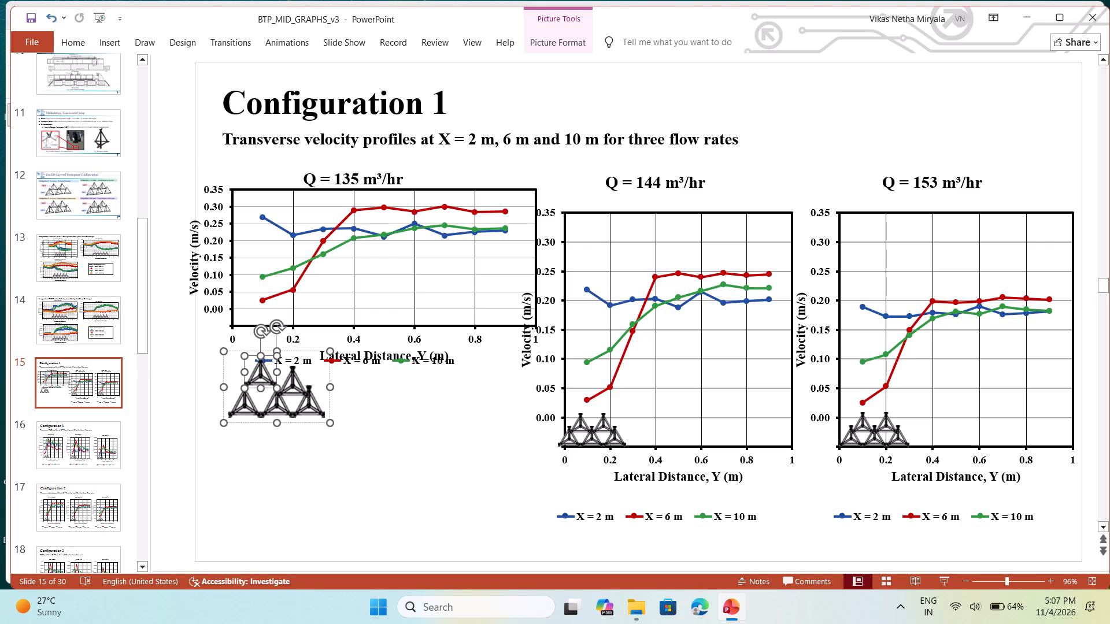
click(271, 459)
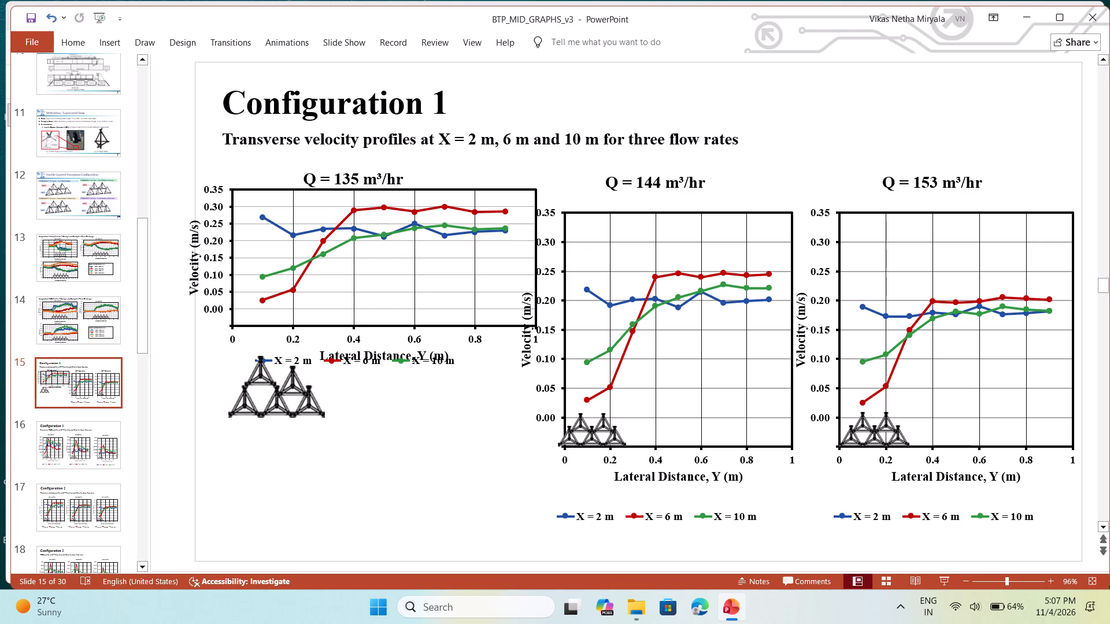
Move the porcupine group back onto the Q = 135 m³/hr chart's origin, with its base on the lateral-distance axis.
drag(264, 374, 257, 321)
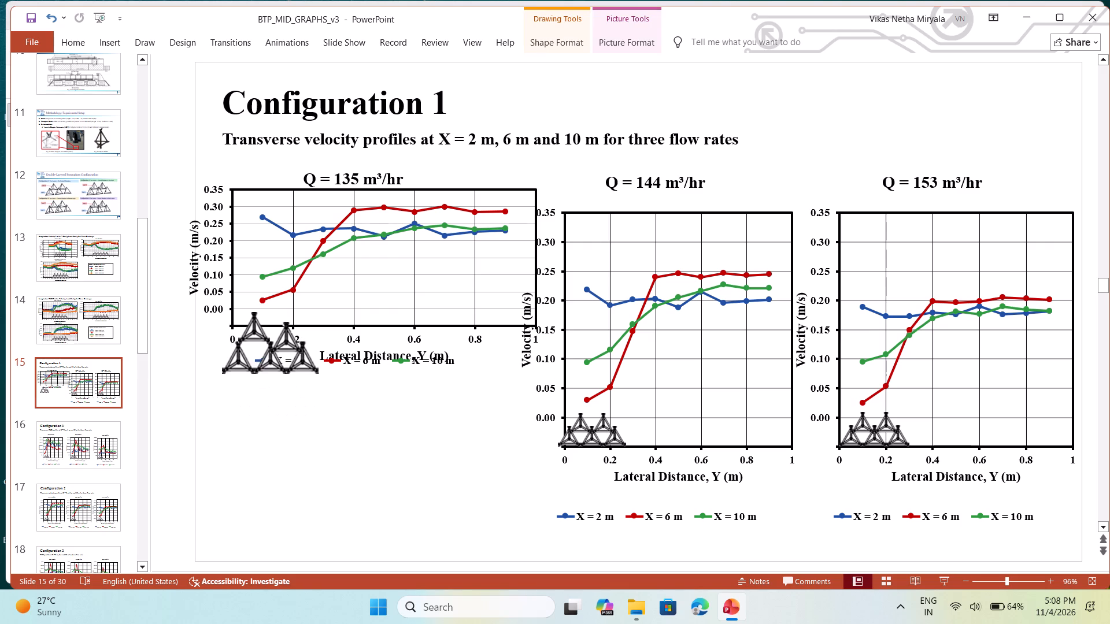
drag(257, 321, 261, 278)
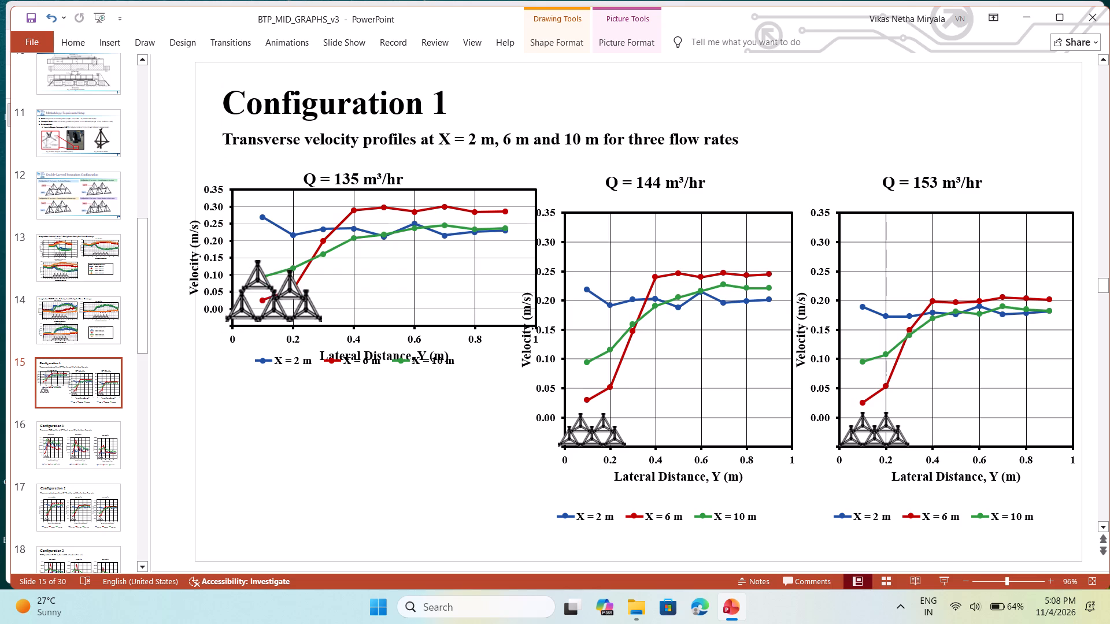
drag(261, 278, 268, 283)
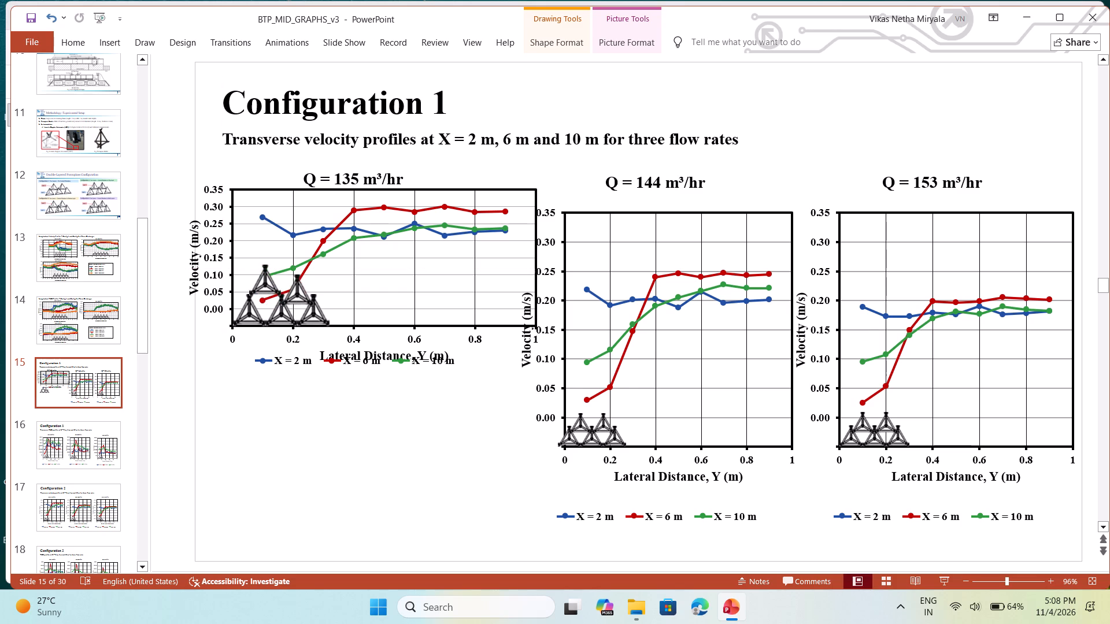
drag(268, 283, 268, 284)
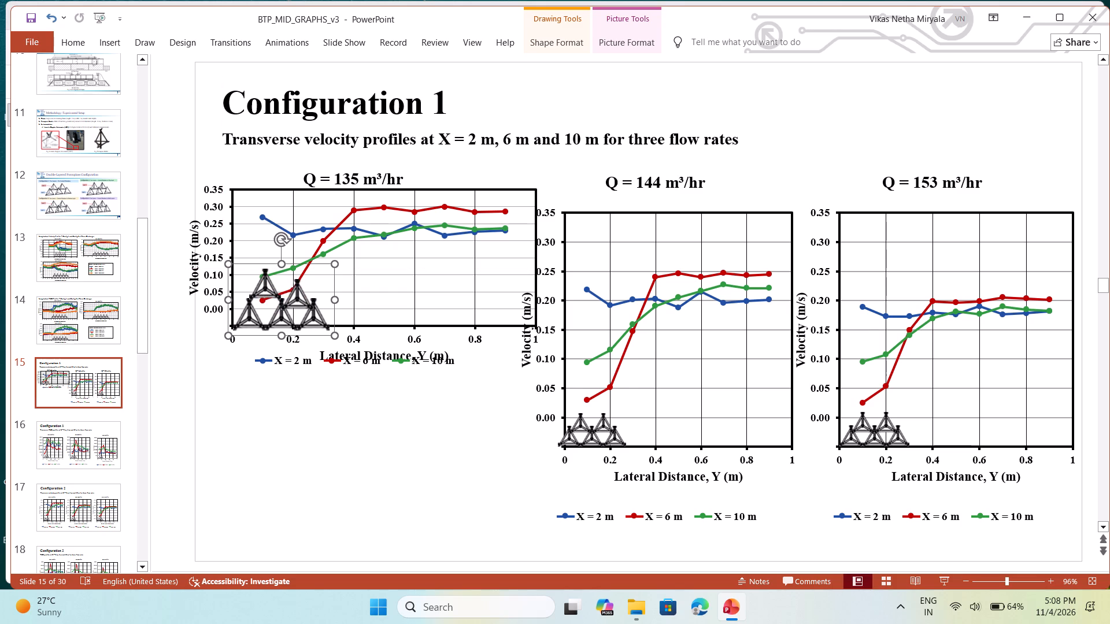
click(267, 286)
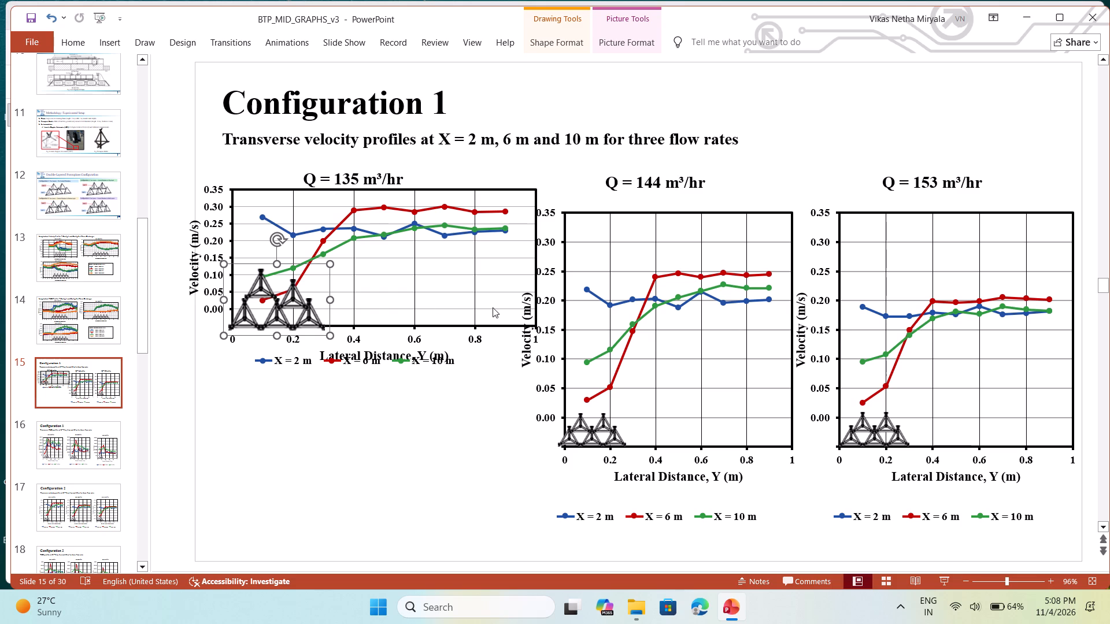
Enlarge the Q = 135 m³/hr chart slightly, extending its height both upwards and downwards.
click(510, 325)
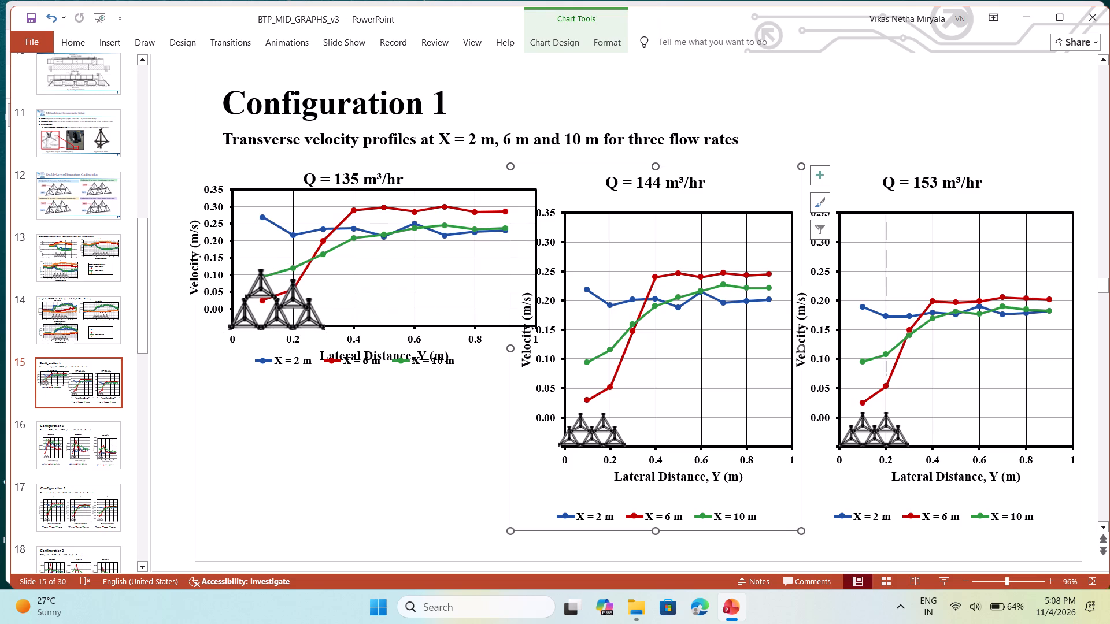
click(479, 189)
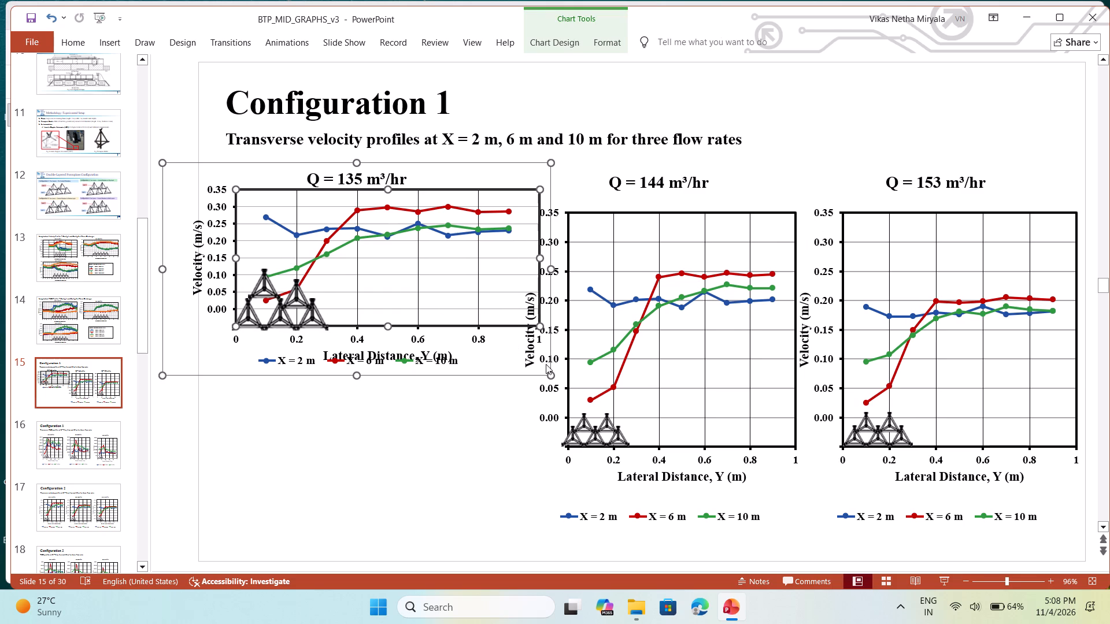
drag(550, 377, 550, 385)
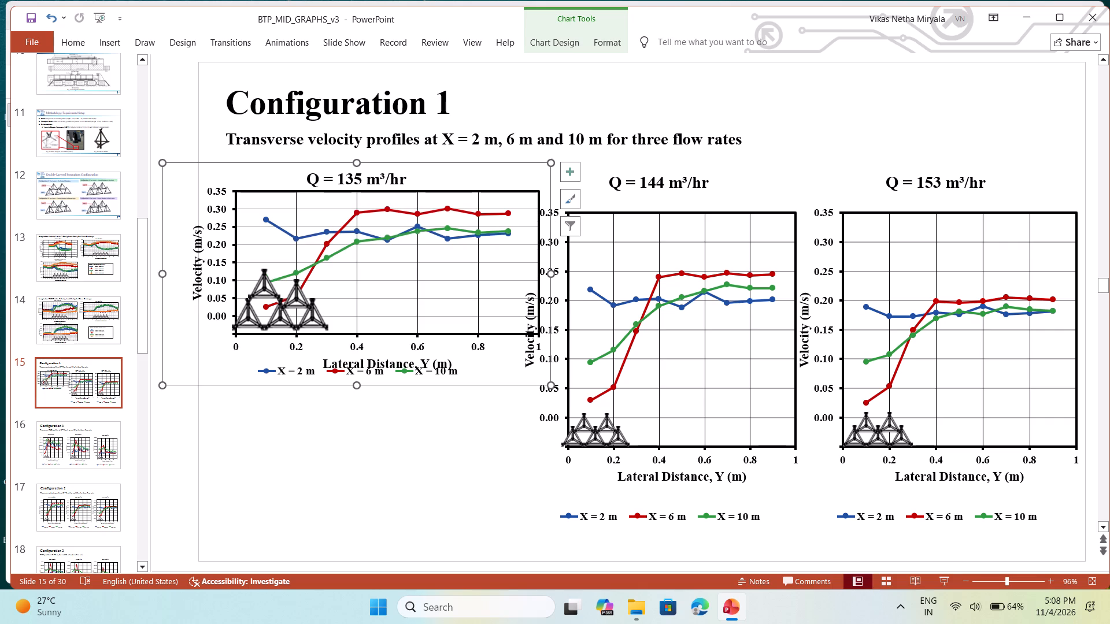
drag(551, 161, 554, 155)
click(499, 421)
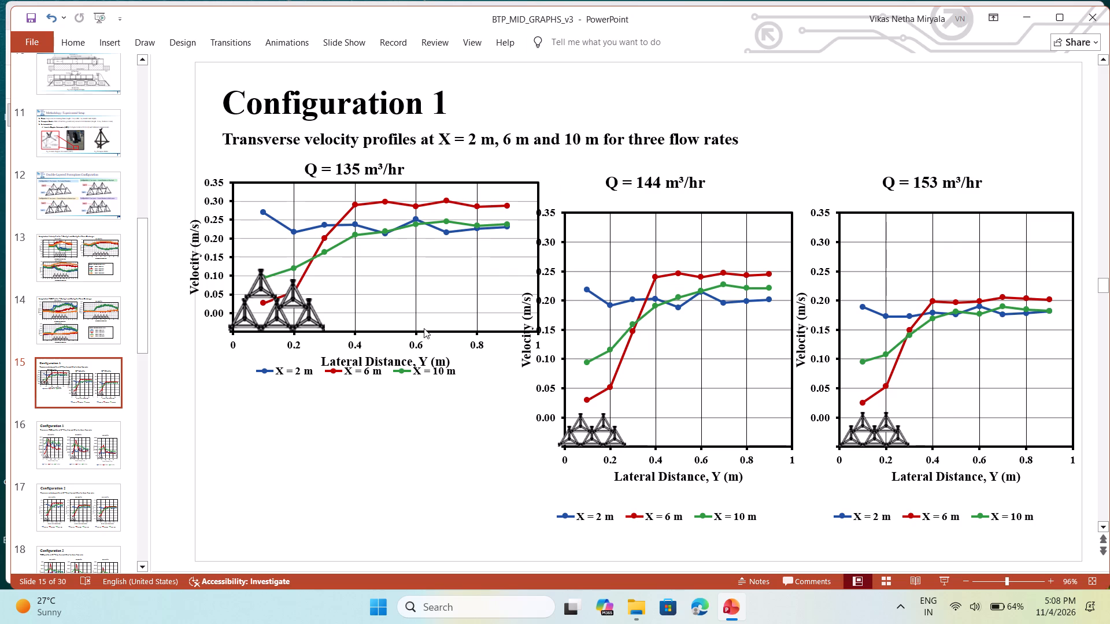
Lower the Q = 135 m³/hr chart's legend slightly to separate it from the Lateral Distance axis title.
click(369, 374)
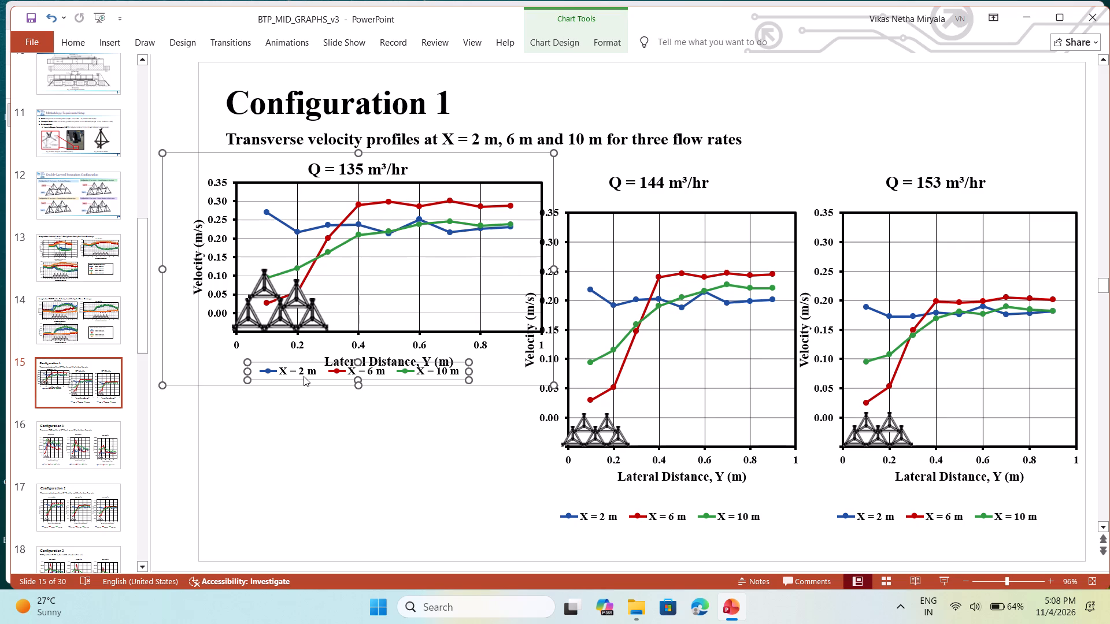
drag(295, 361, 295, 376)
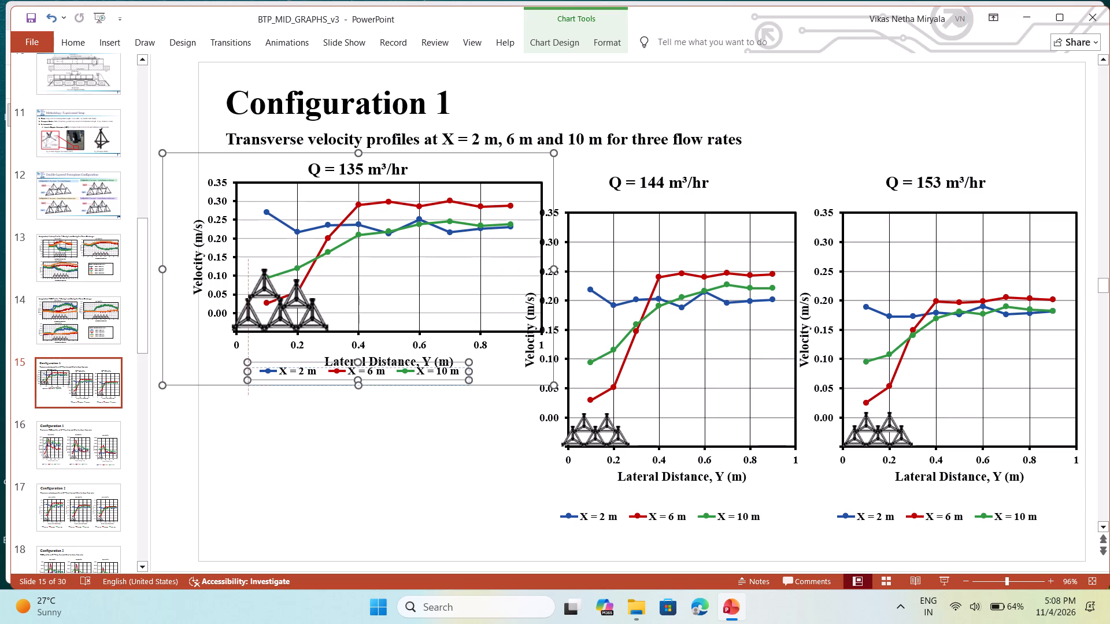
drag(295, 376, 295, 381)
Move the Q = 135 m³/hr chart down to about mid-height of the neighbouring Q = 144 m³/hr chart.
drag(223, 377, 176, 442)
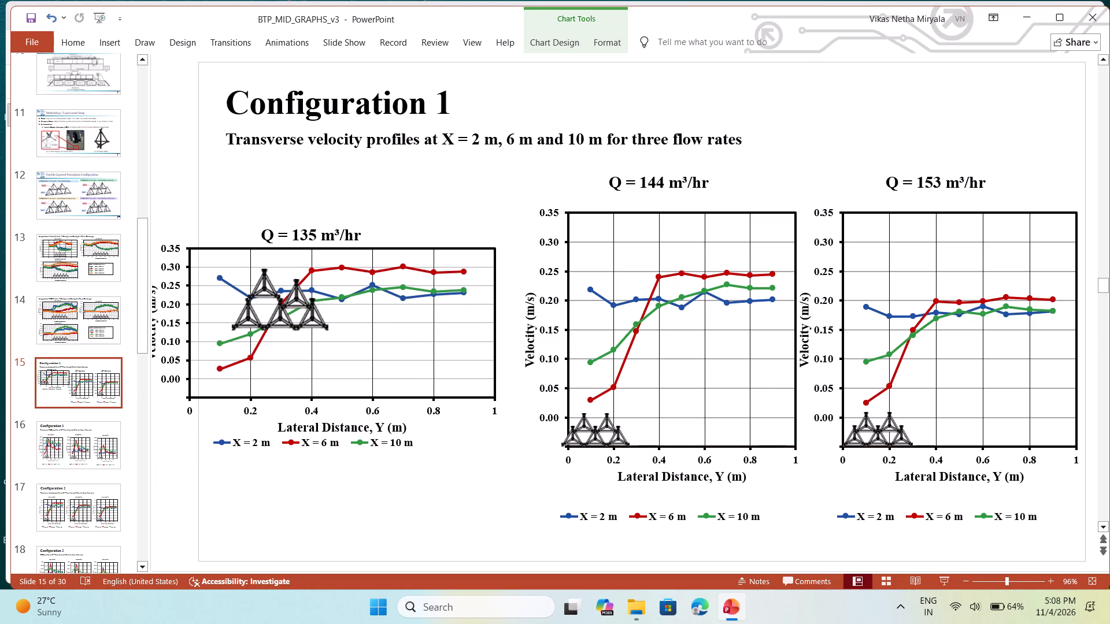
drag(176, 442, 195, 443)
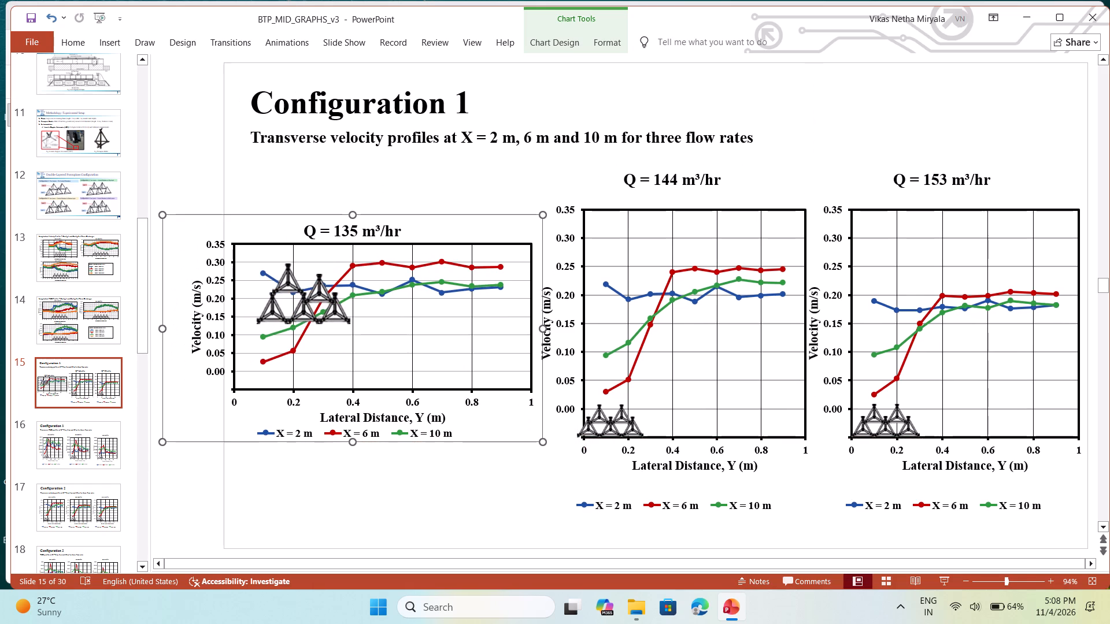
click(375, 496)
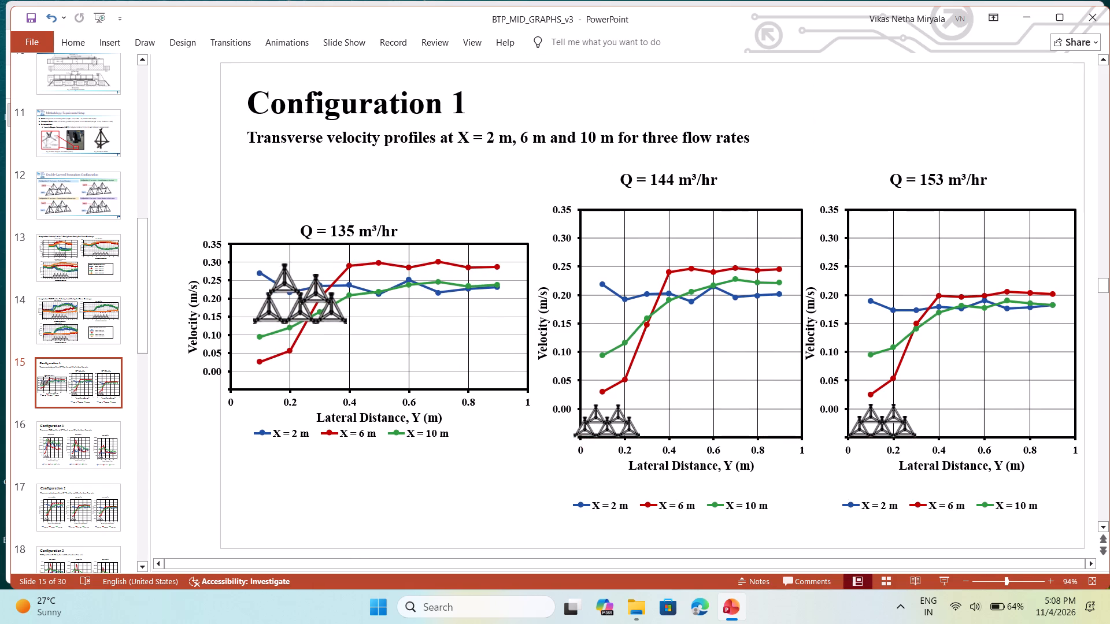
Move the porcupine group onto the relocated Q = 135 m³/hr chart's origin, spanning about 0 to 0.3 m laterally.
click(279, 299)
drag(320, 259, 297, 325)
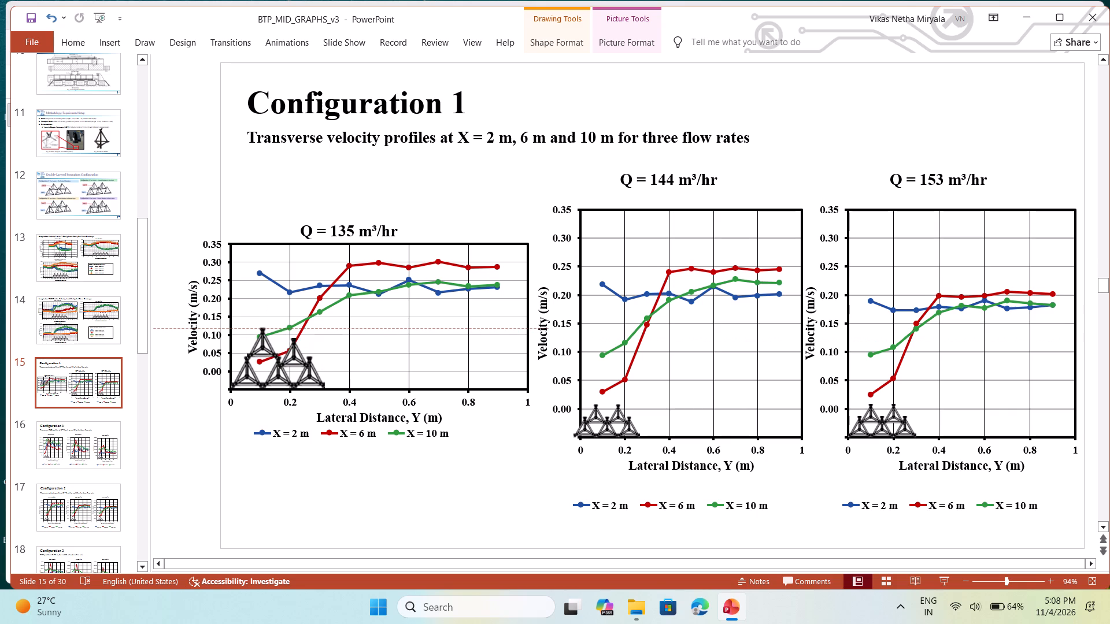
drag(297, 325, 298, 332)
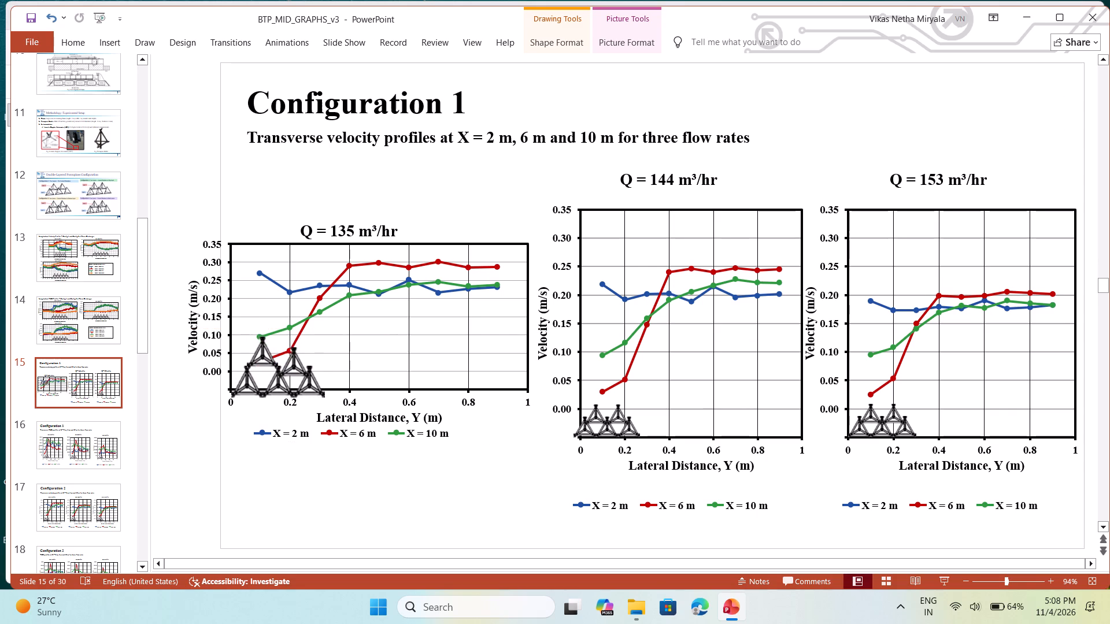
drag(298, 332, 295, 328)
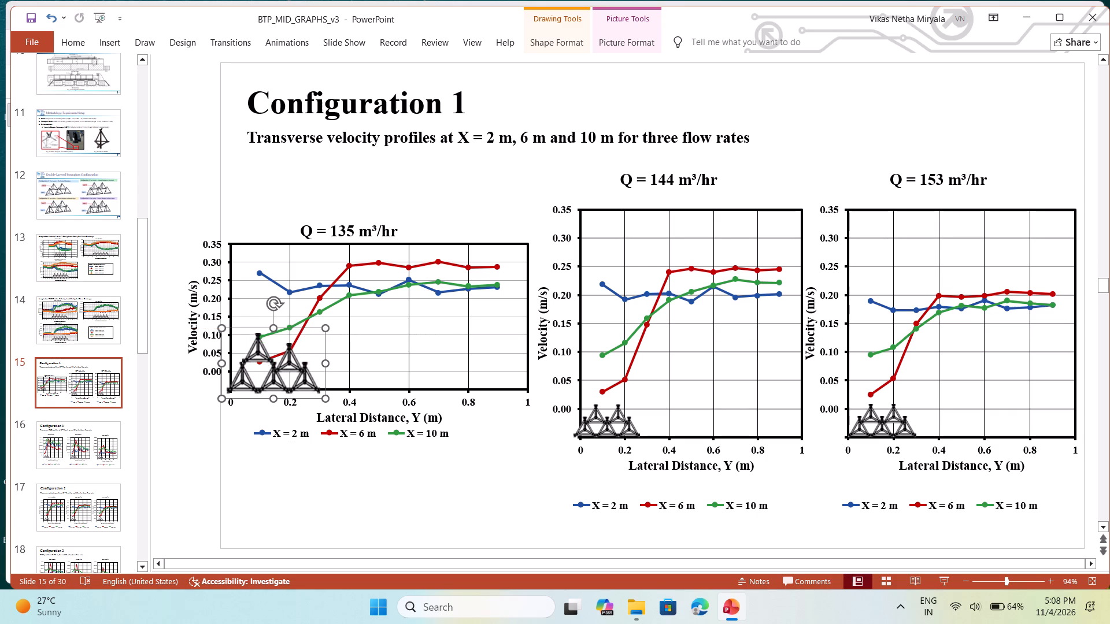
Nudge the group's upper porcupine nearest the velocity axis down slightly so it sits closer to the bottom row.
click(255, 350)
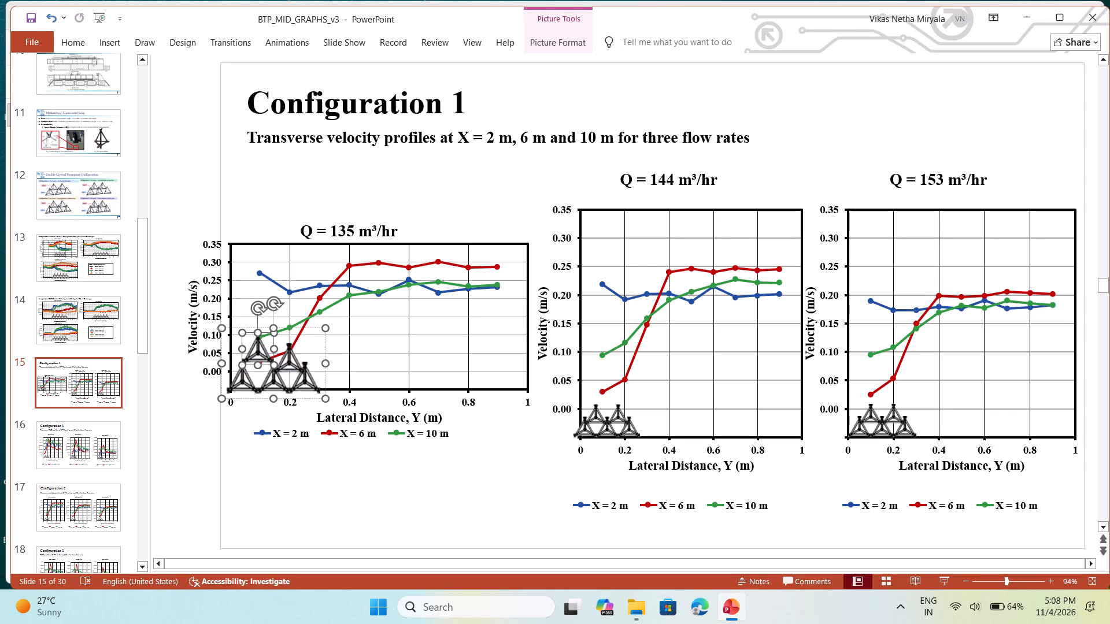
key(Down)
key(Down)
key(Down)
key(Down)
key(Down)
key(Down)
key(Down)
key(Down)
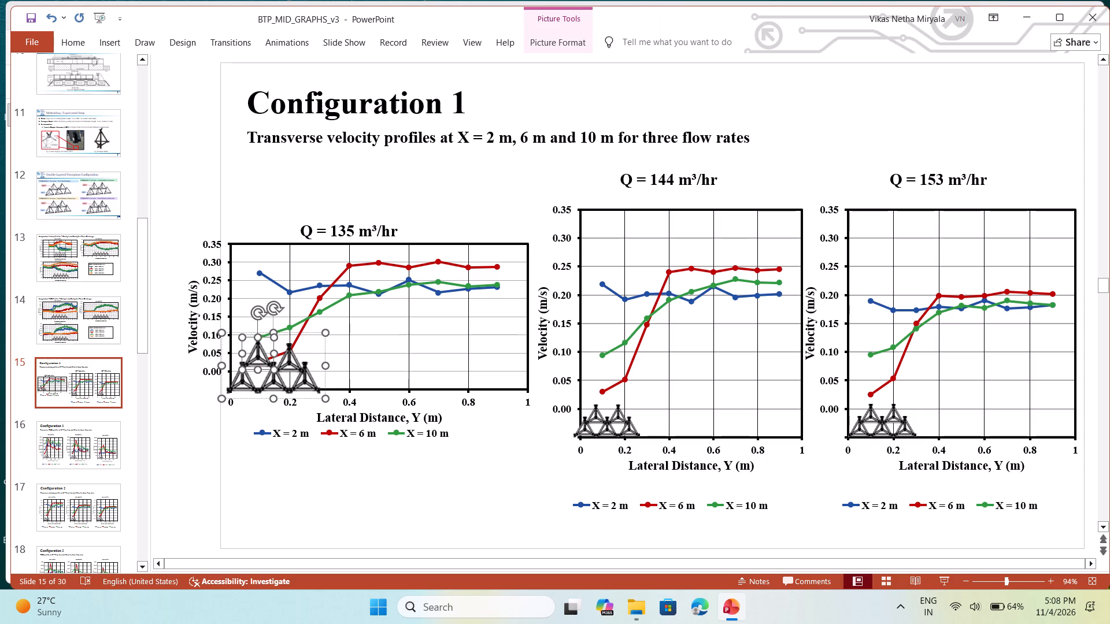
key(Down)
key(Down)
click(273, 467)
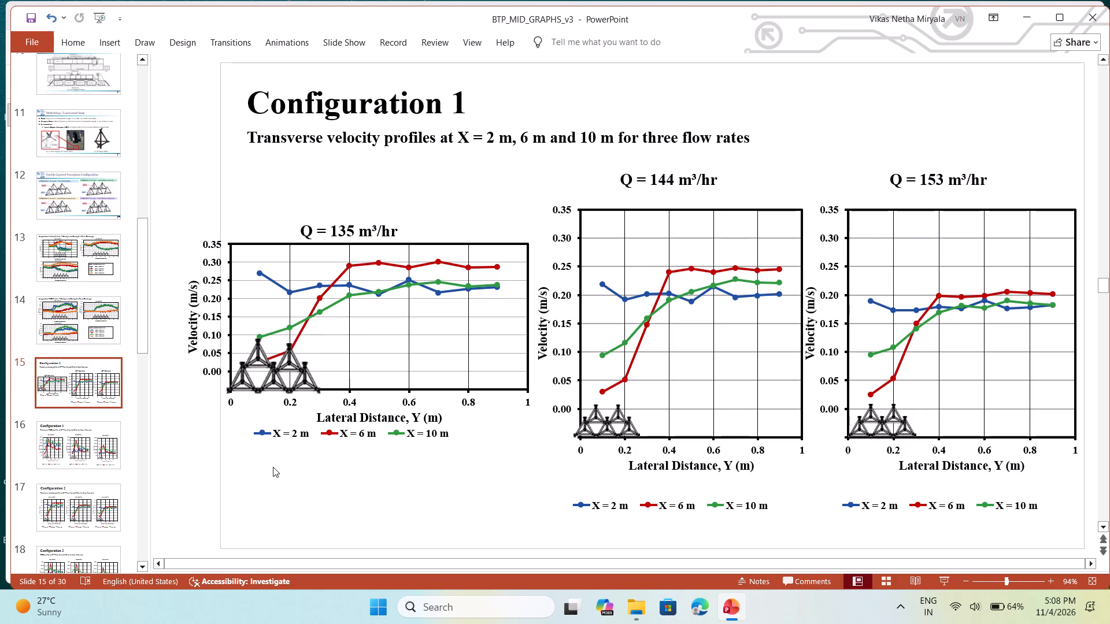
Enlarge the Q = 135 m³/hr chart slightly upwards and towards the Q = 144 m³/hr chart.
click(430, 247)
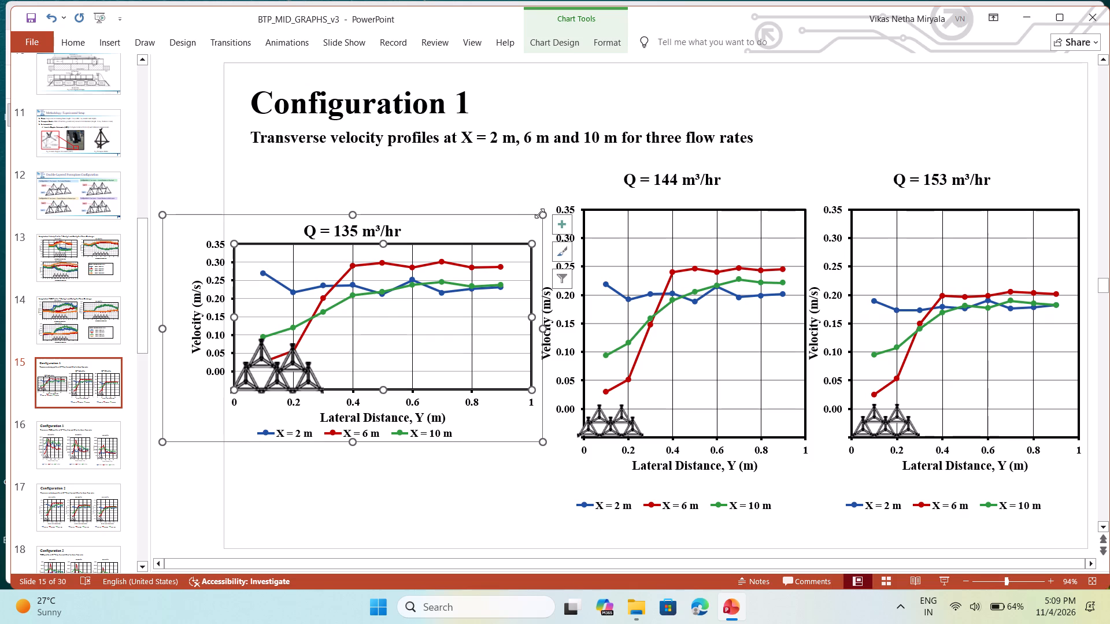
drag(545, 214, 561, 205)
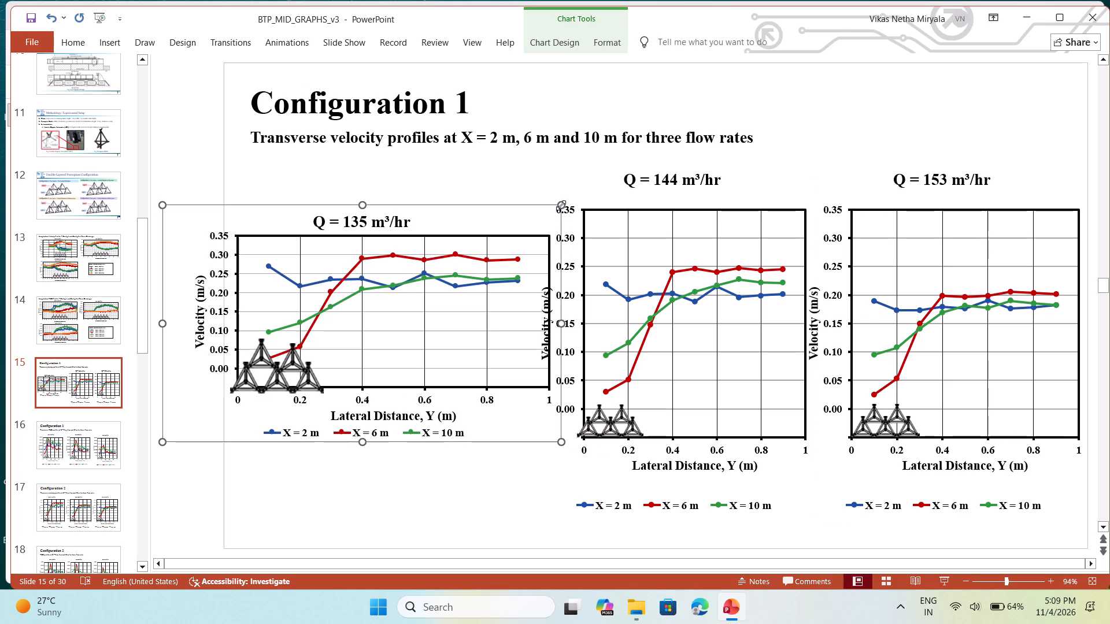
click(479, 478)
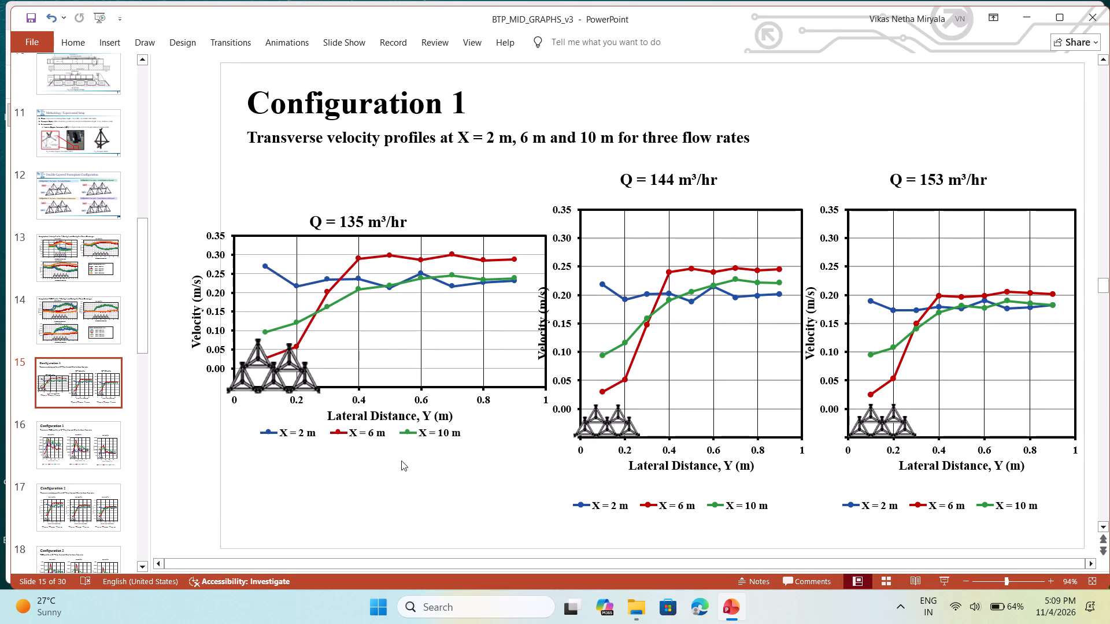
click(465, 492)
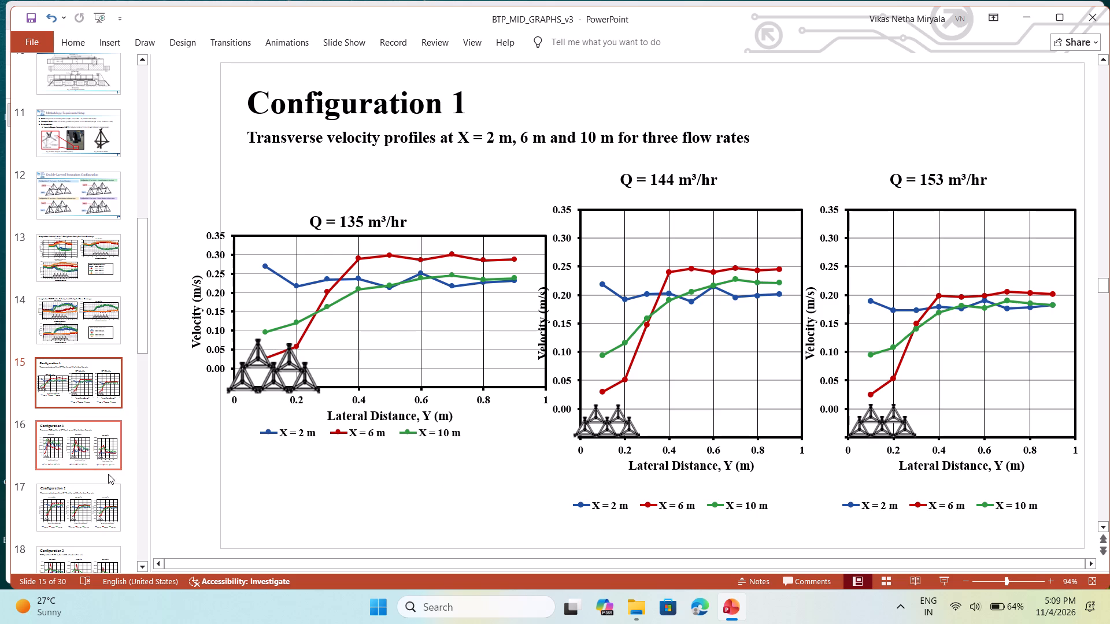
Look through the Configuration 1 and 2 transverse profile slides and the Config 1 vertical profile slides, numbers 15 to 21.
click(74, 450)
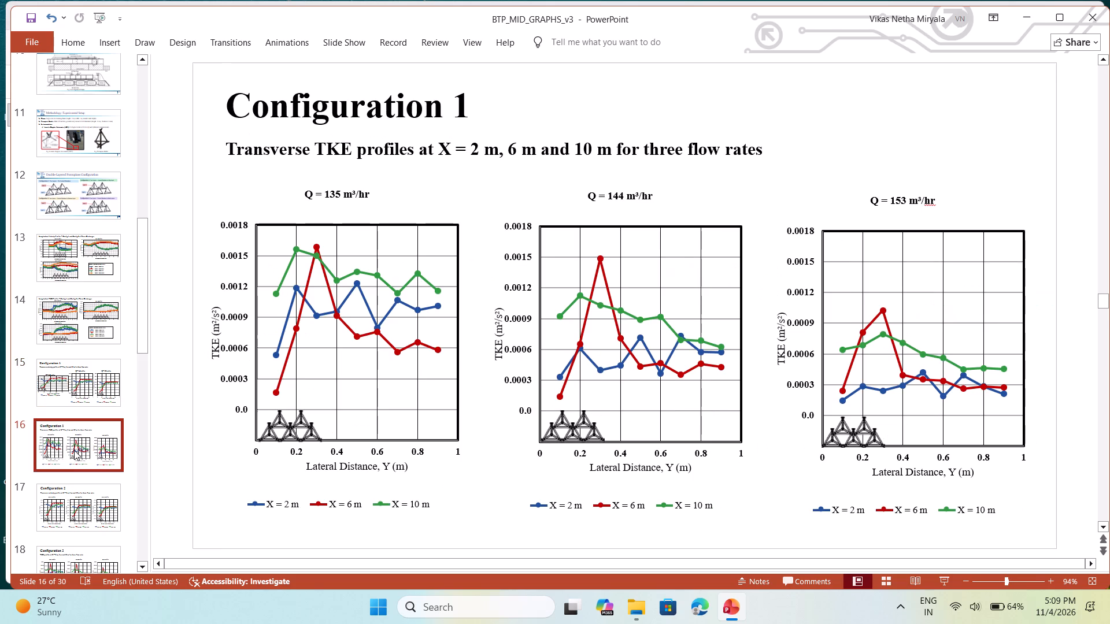
click(71, 393)
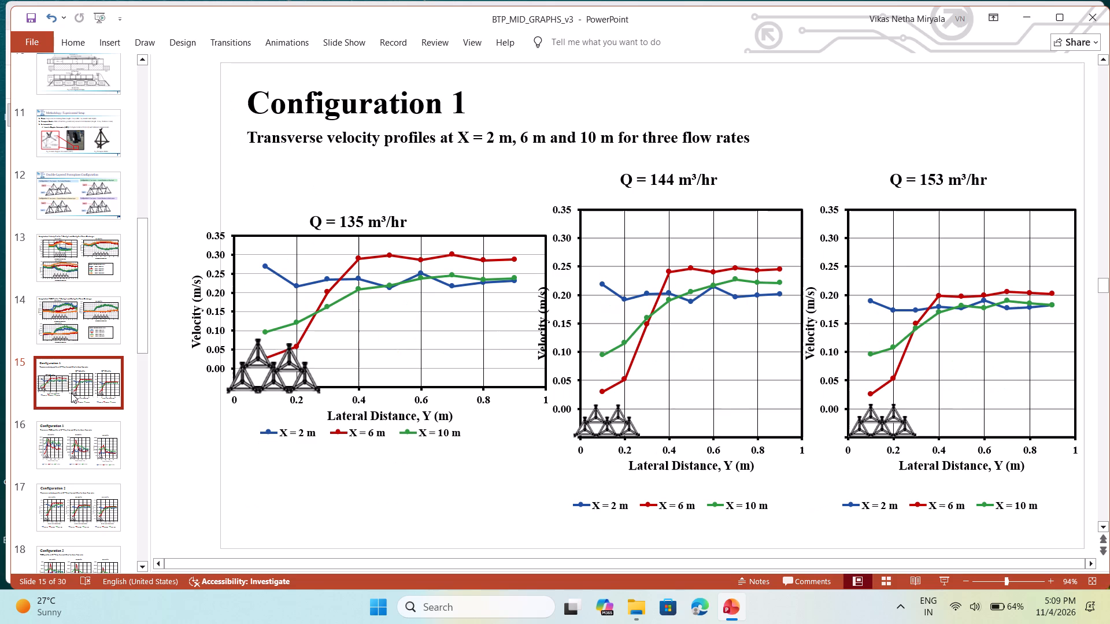
click(68, 439)
click(64, 498)
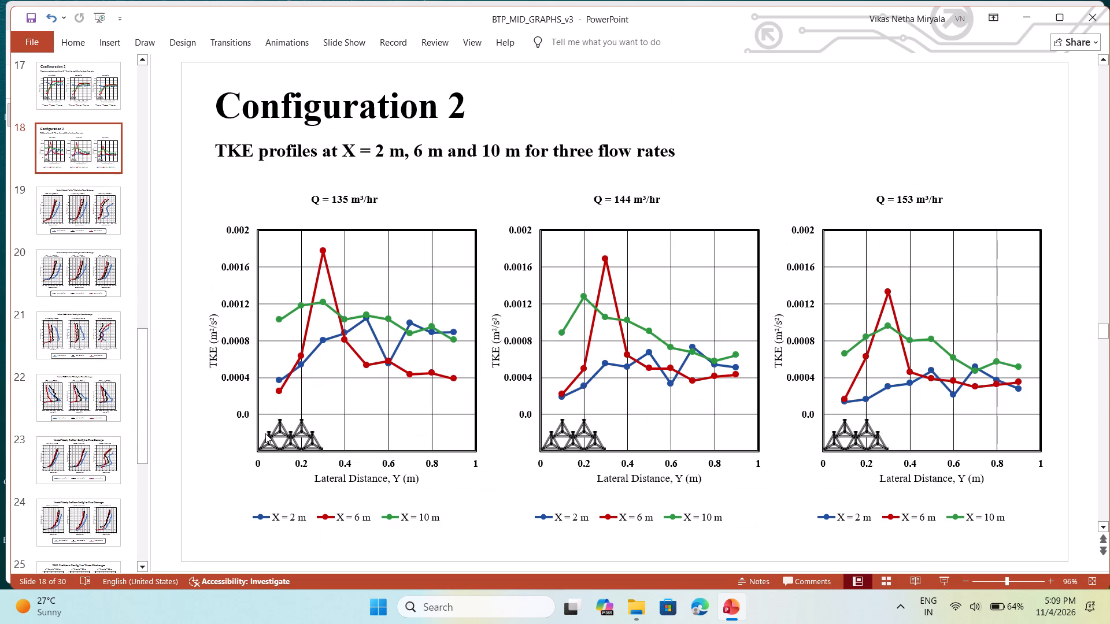
click(86, 350)
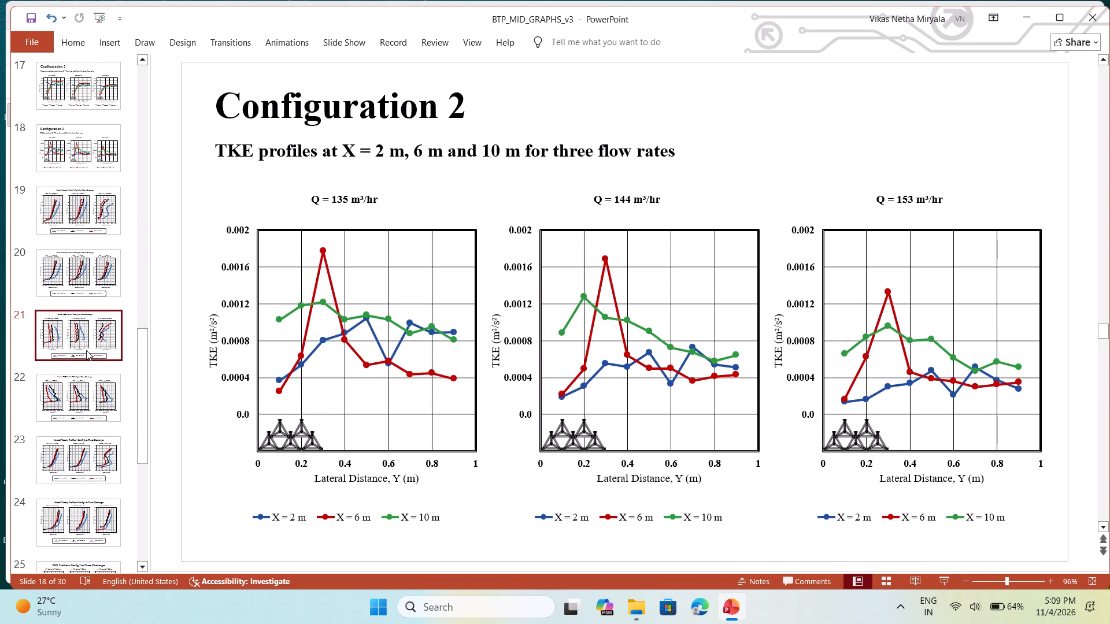
click(87, 289)
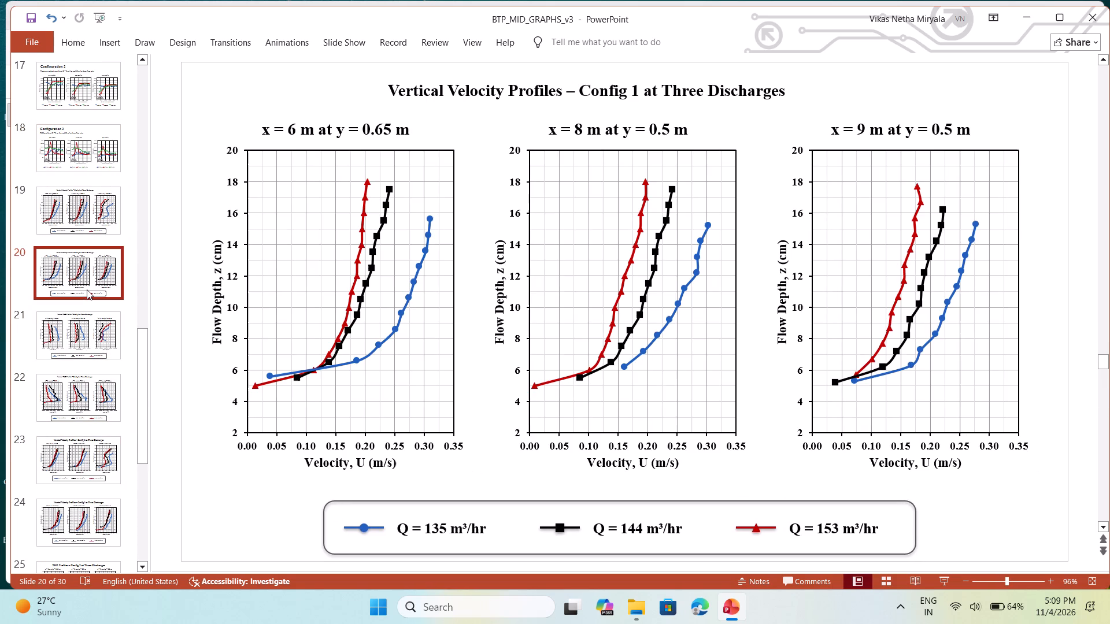
click(88, 230)
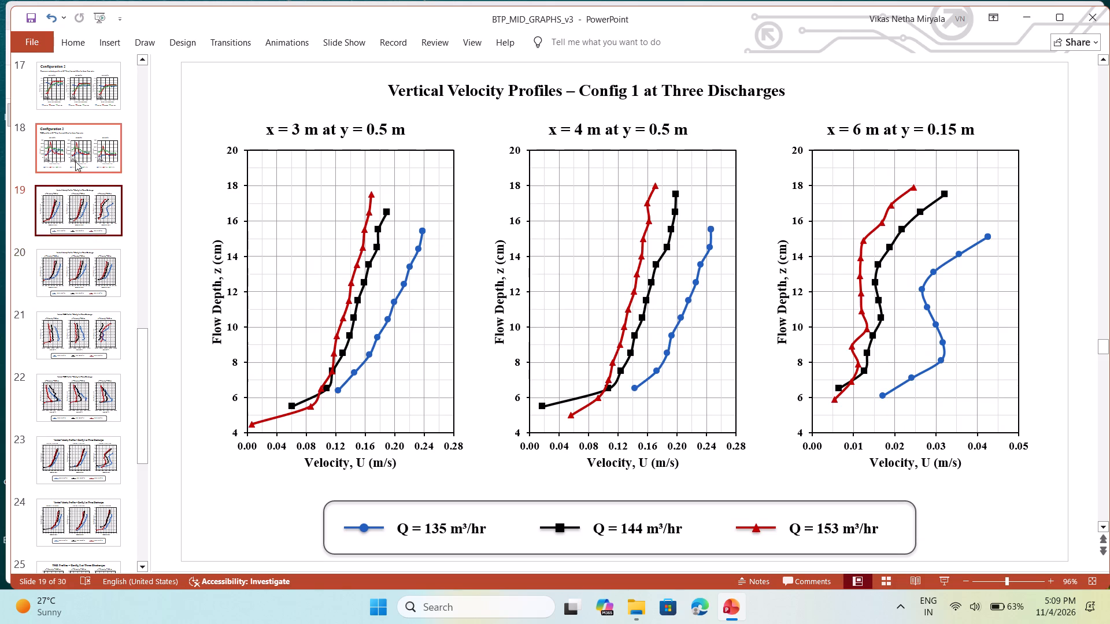
click(75, 164)
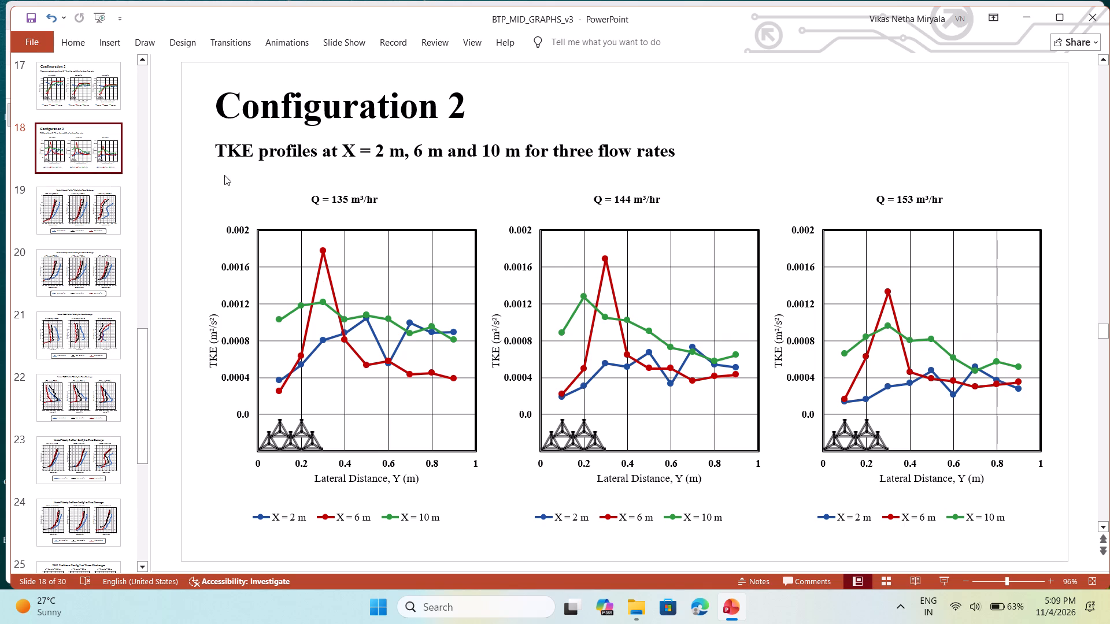
Review slide 12's Double-Layered Porcupines Configuration overview and recheck the transverse velocity and TKE charts on slides 15 to 18.
scroll(83, 161, up, 4)
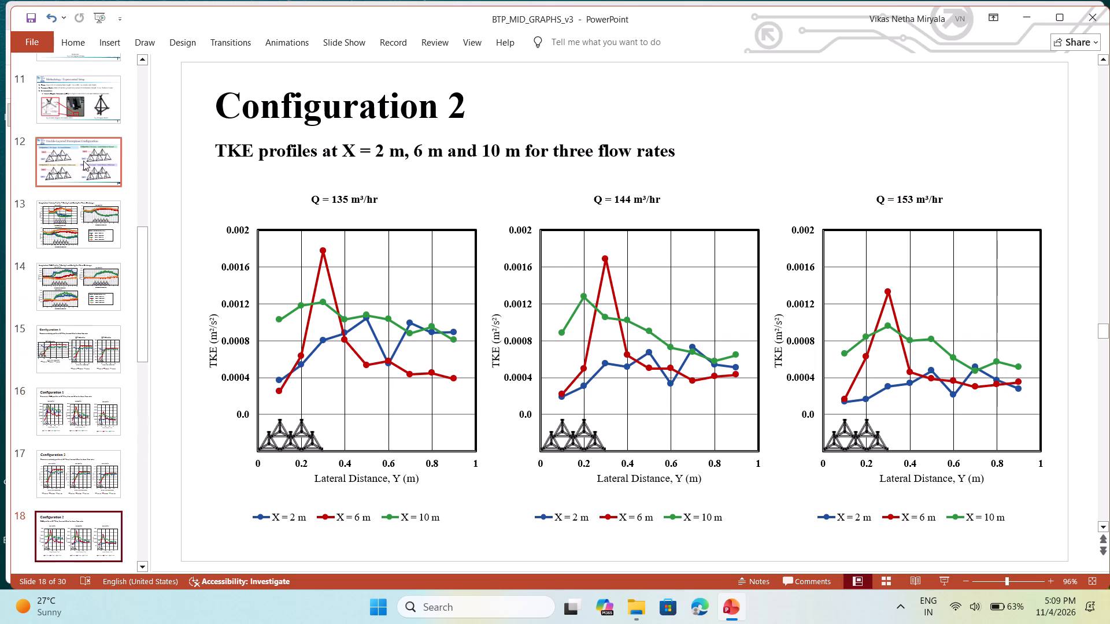
scroll(83, 161, up, 2)
click(90, 421)
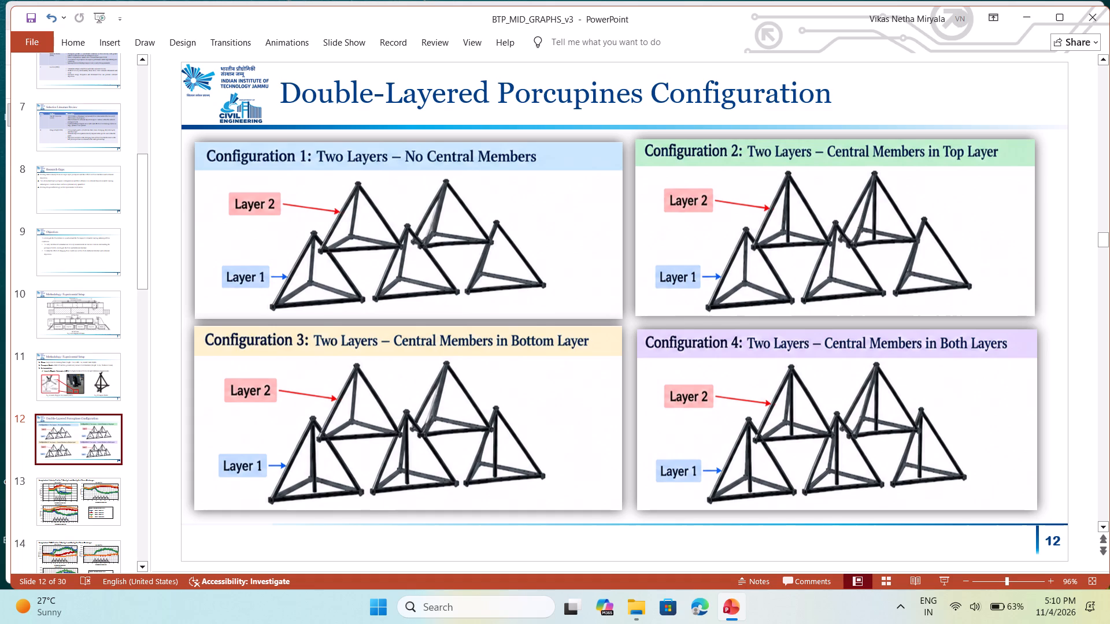
scroll(431, 361, down, 2)
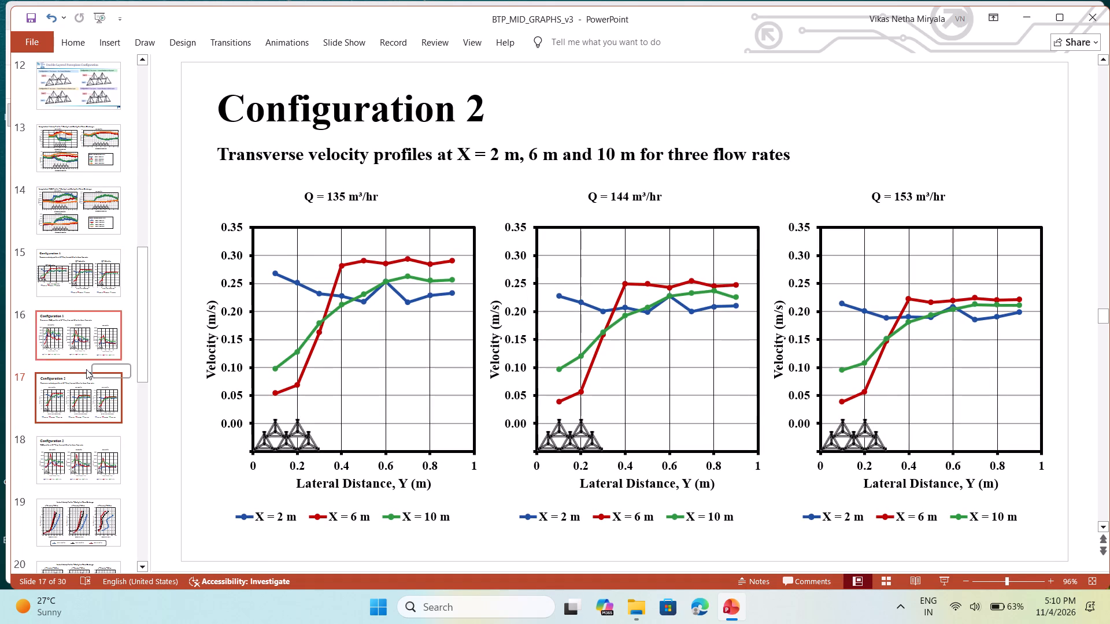
click(61, 292)
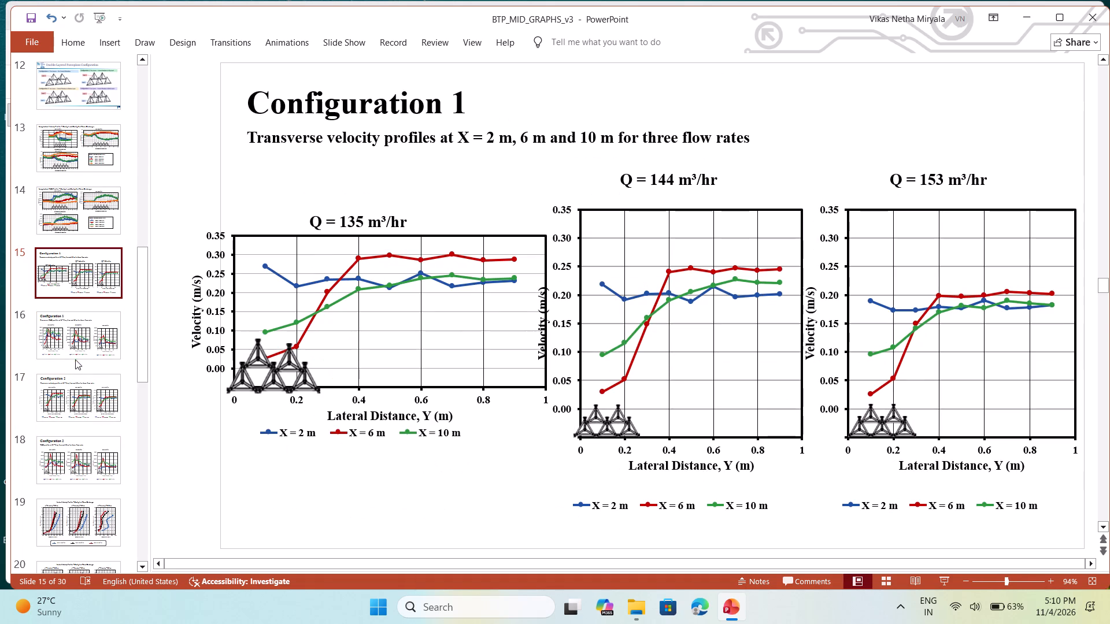
click(78, 354)
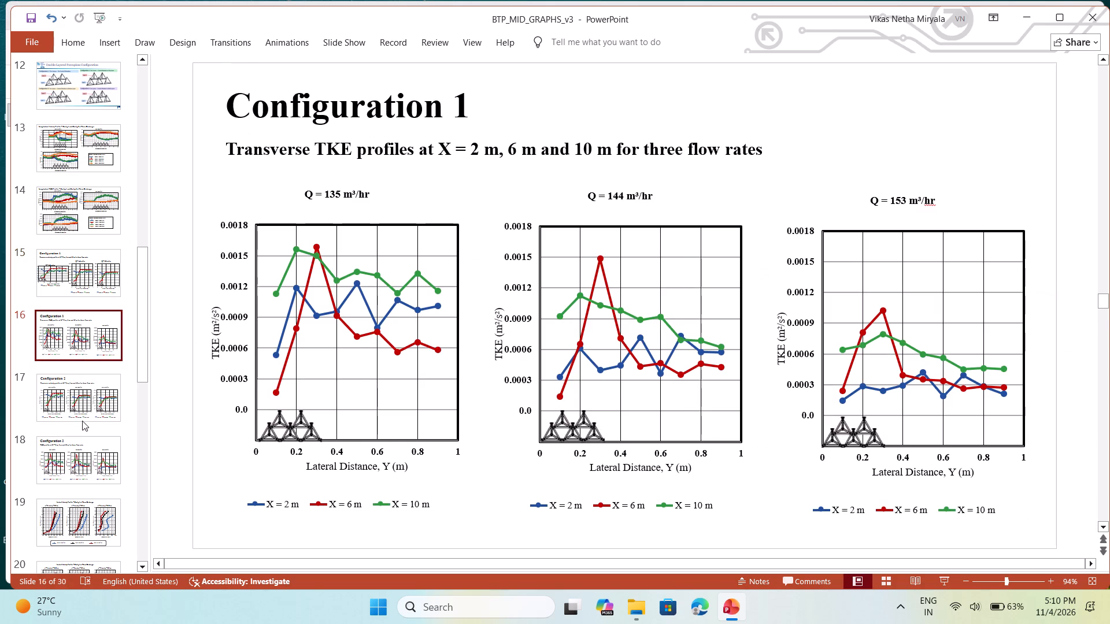
click(82, 421)
click(90, 467)
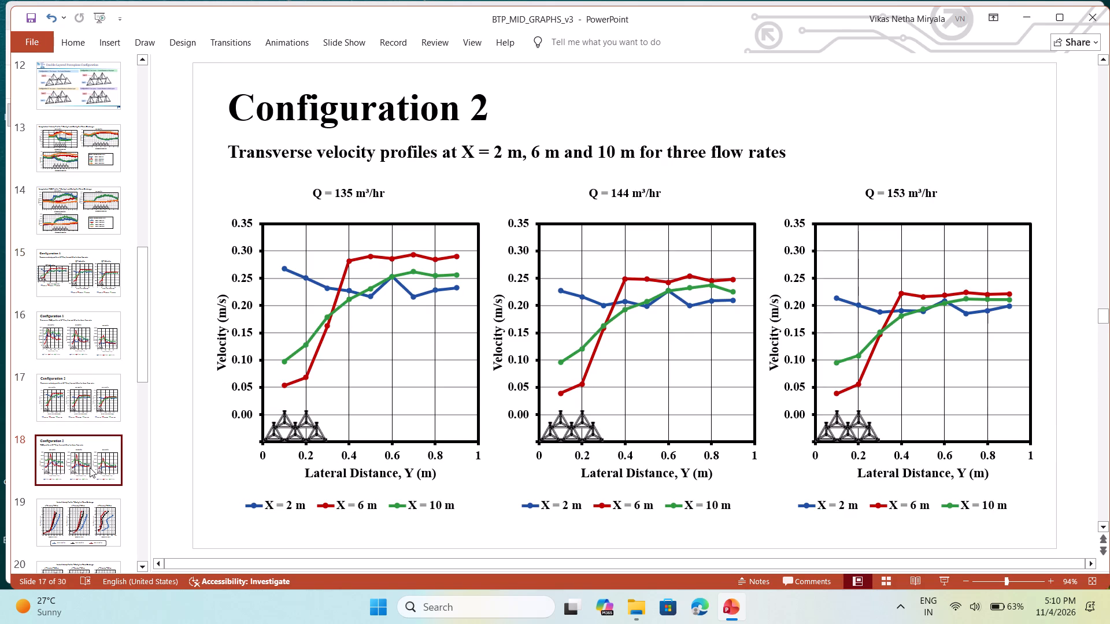
Delete the vertical and horizontal minor gridlines from the x = 3 m at y = 0.5 m velocity chart on slide 19.
click(86, 500)
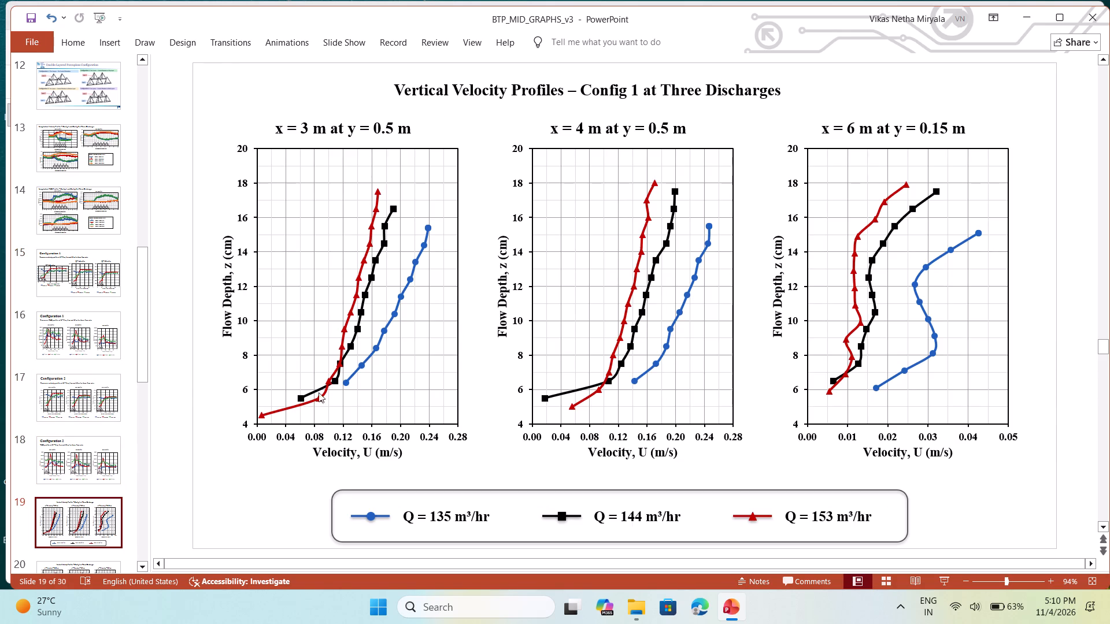
click(416, 337)
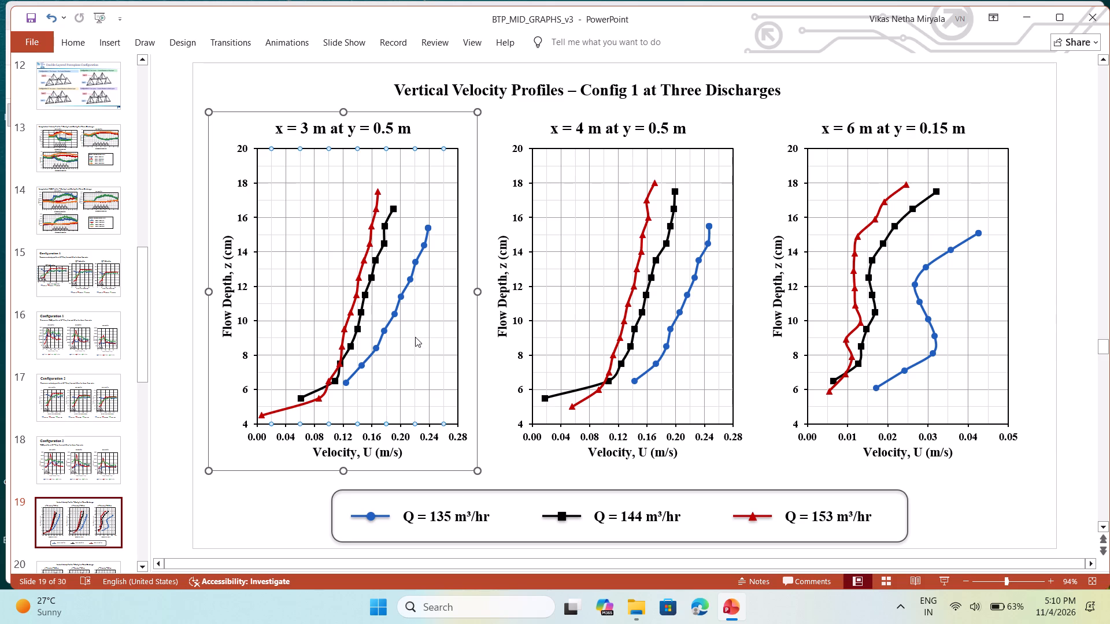
key(BackSpace)
click(505, 464)
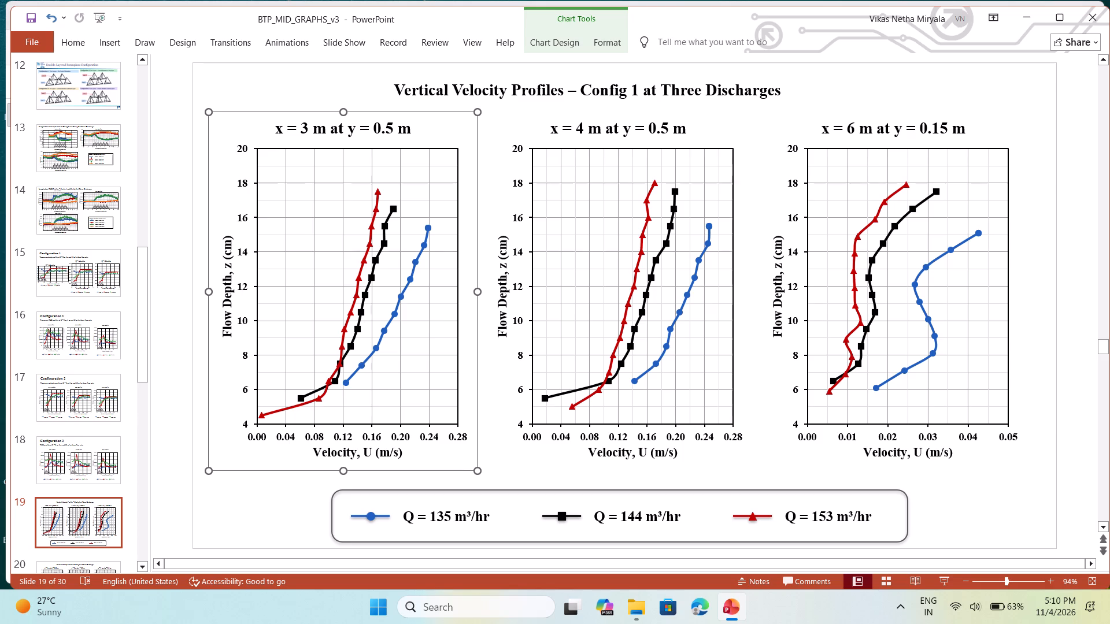
click(271, 269)
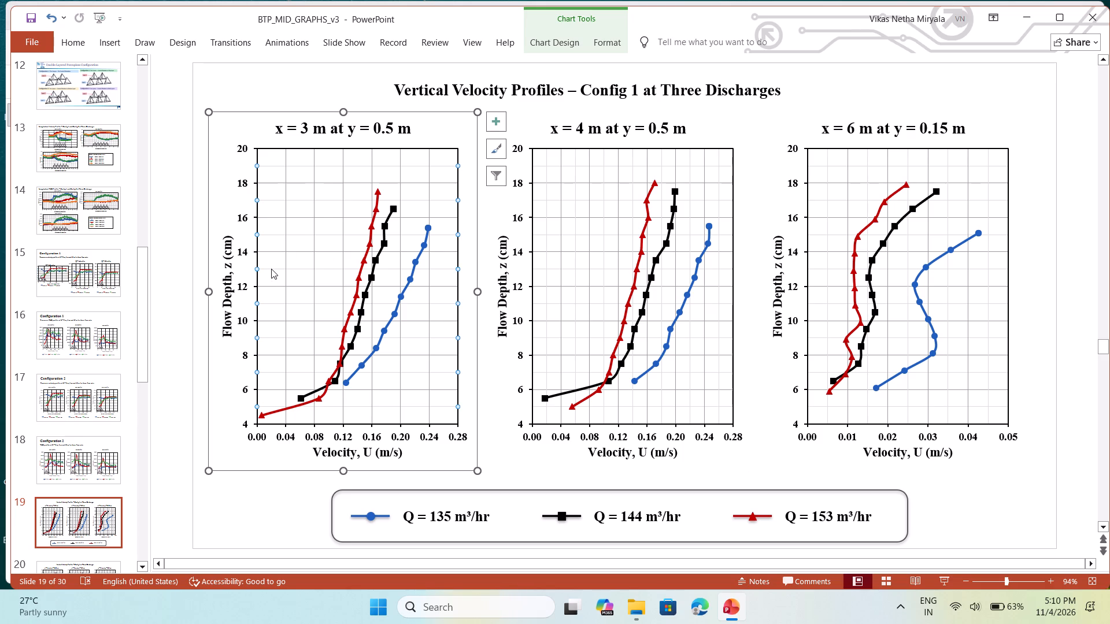
key(BackSpace)
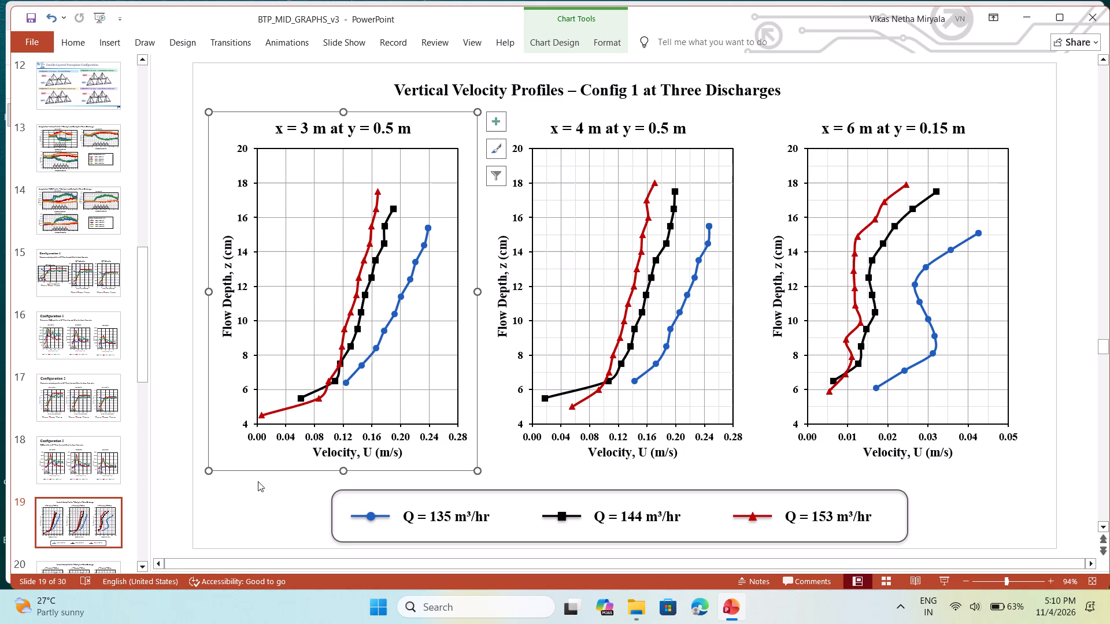
click(258, 497)
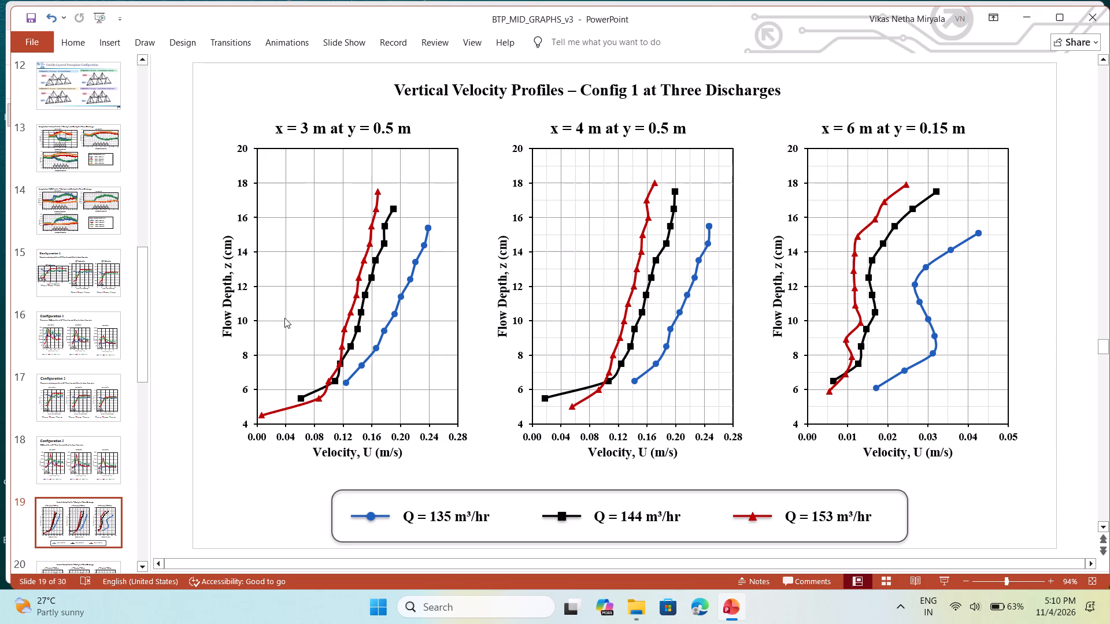
Set the vertical major gridlines of slide 19's x = 3 m chart to a 0.25 pt line width.
click(286, 318)
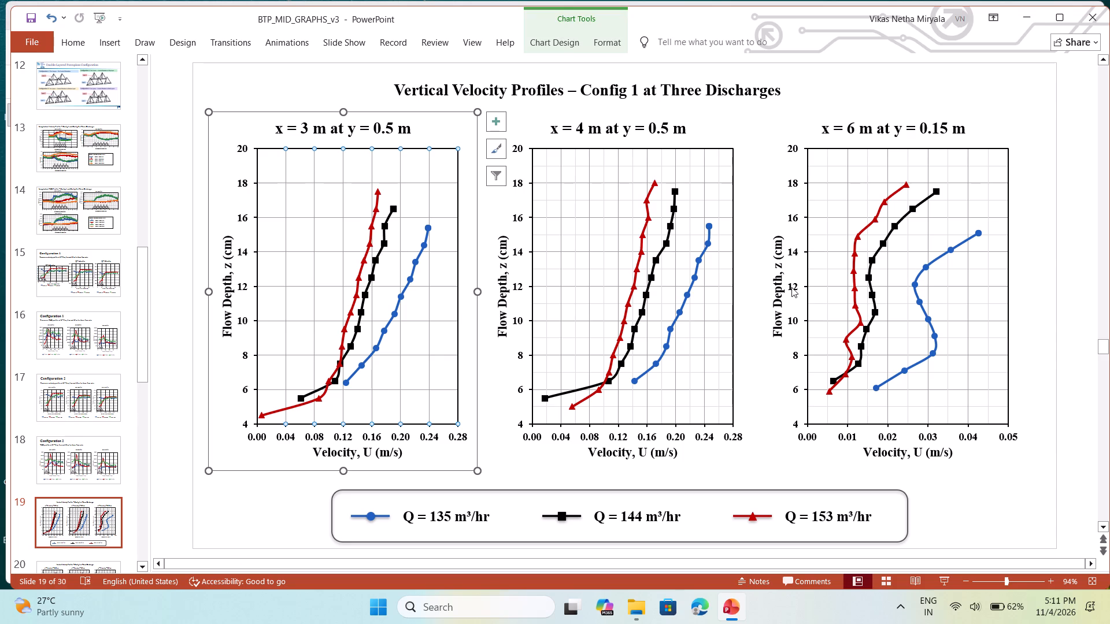
click(306, 521)
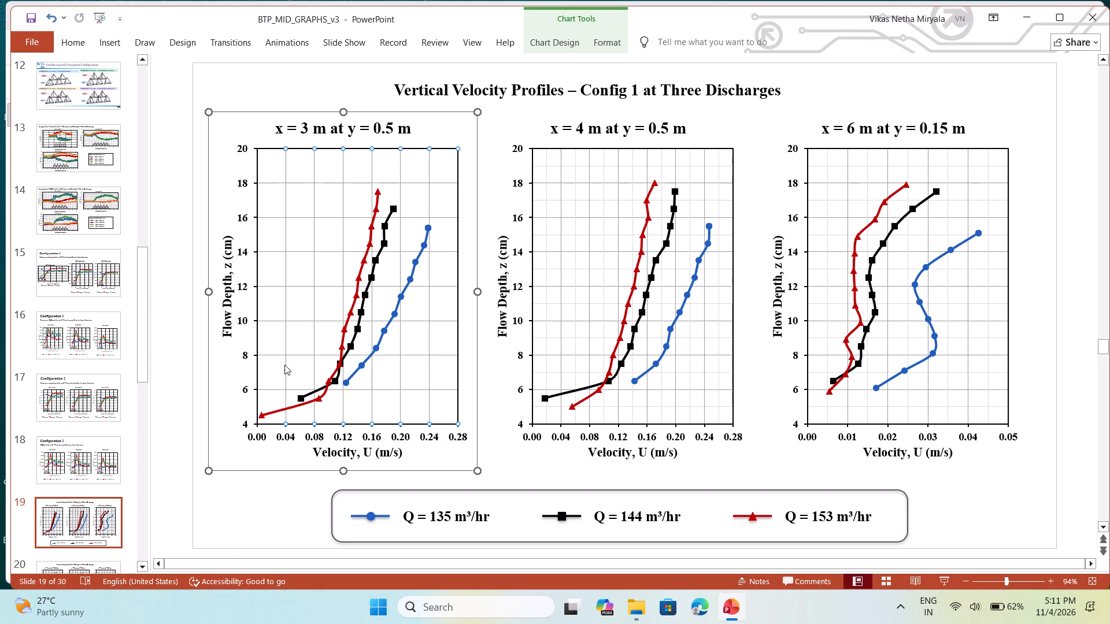
double_click(284, 365)
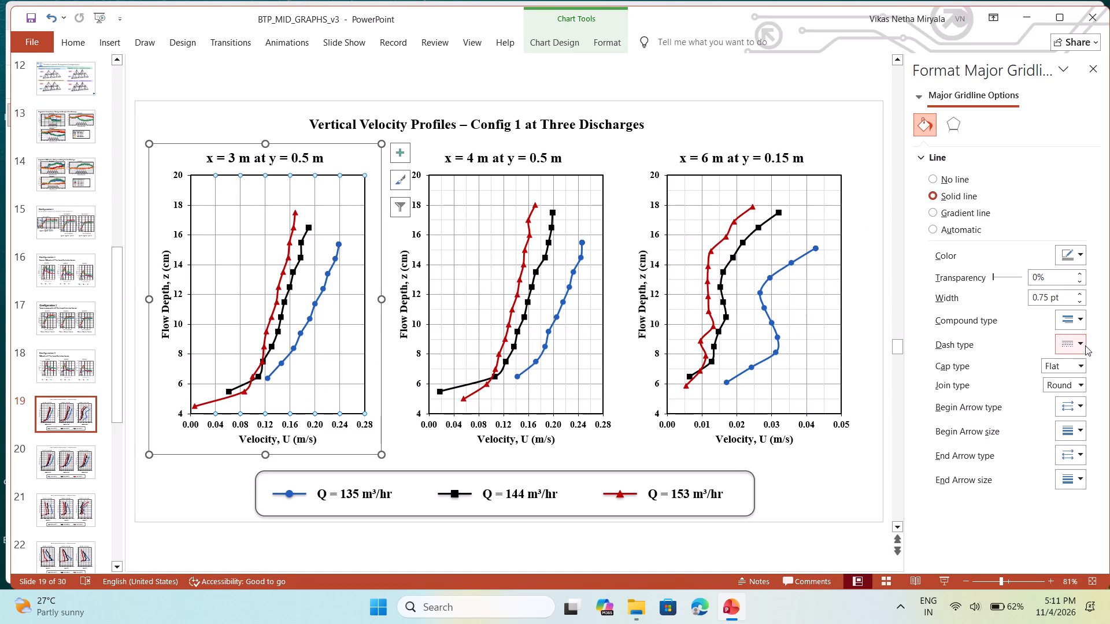
click(1081, 298)
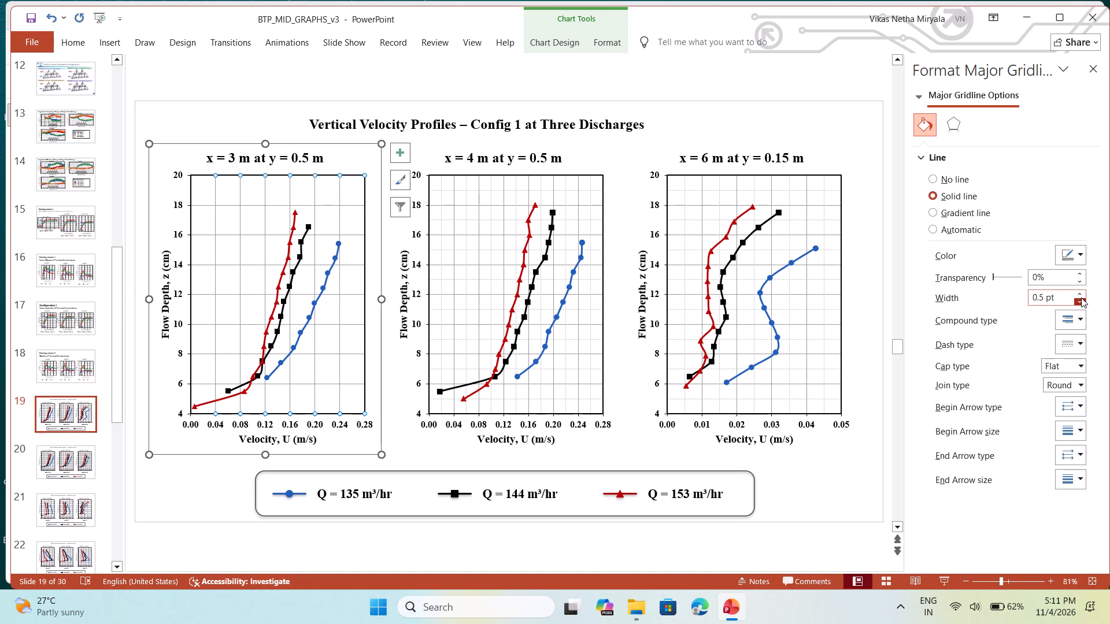
click(1081, 298)
click(1081, 298)
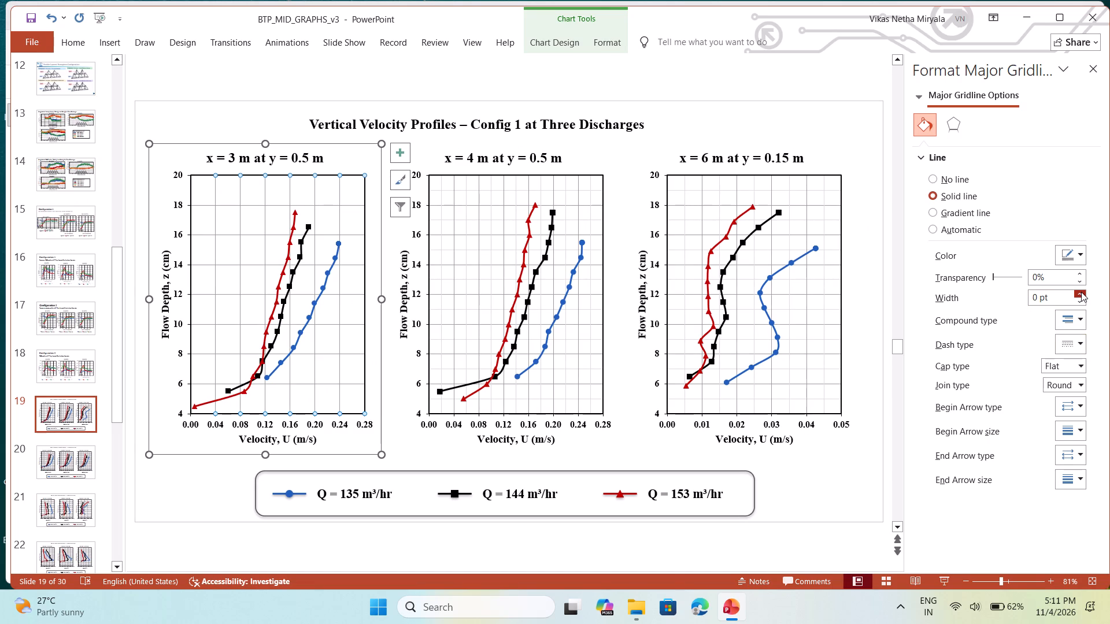
click(1081, 292)
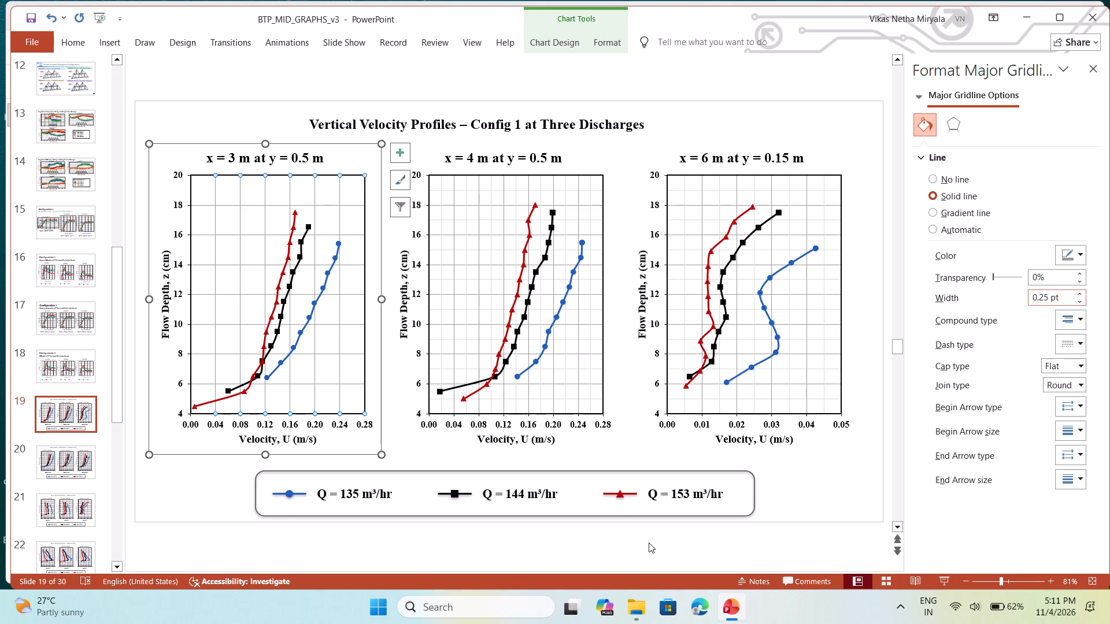
click(202, 512)
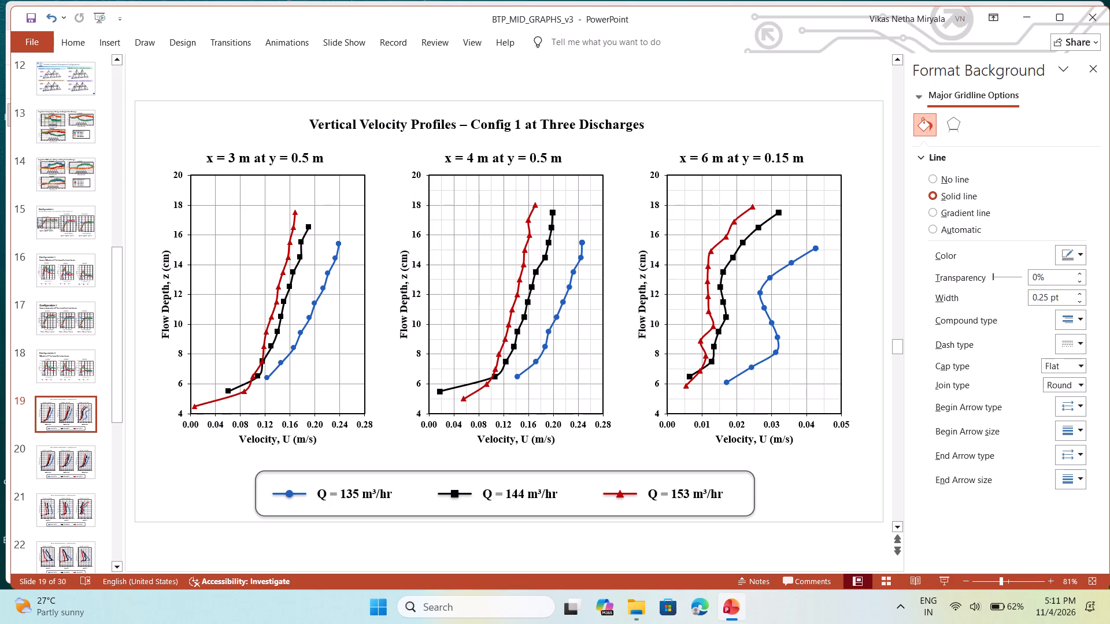
Set the horizontal major gridlines of the x = 3 m chart to a 0.25 pt line width.
click(201, 325)
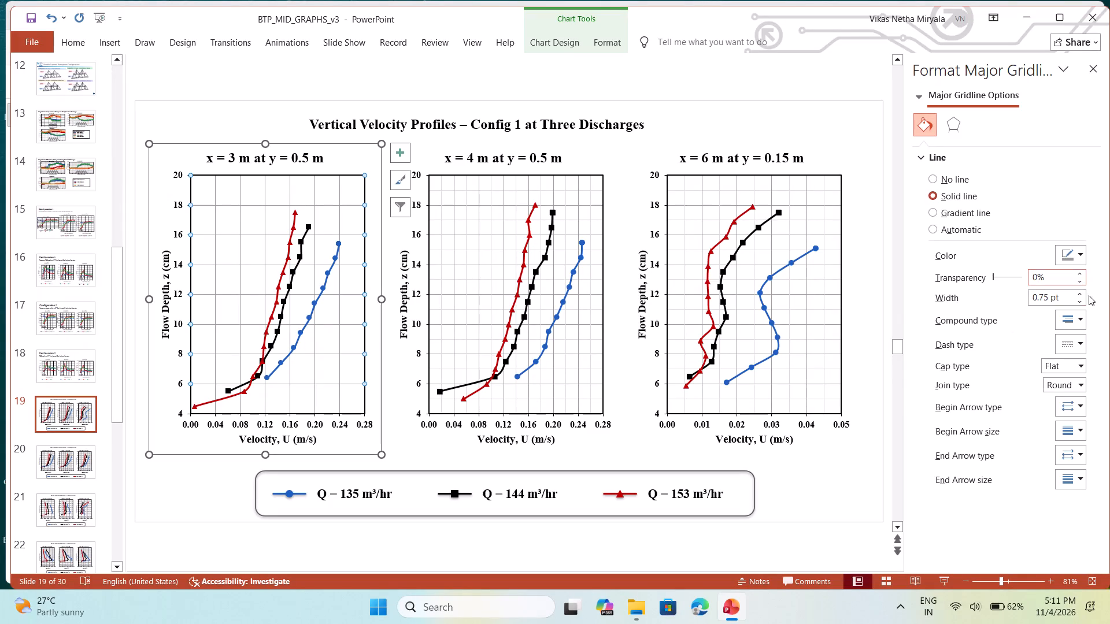
click(1078, 300)
click(1078, 300)
click(198, 480)
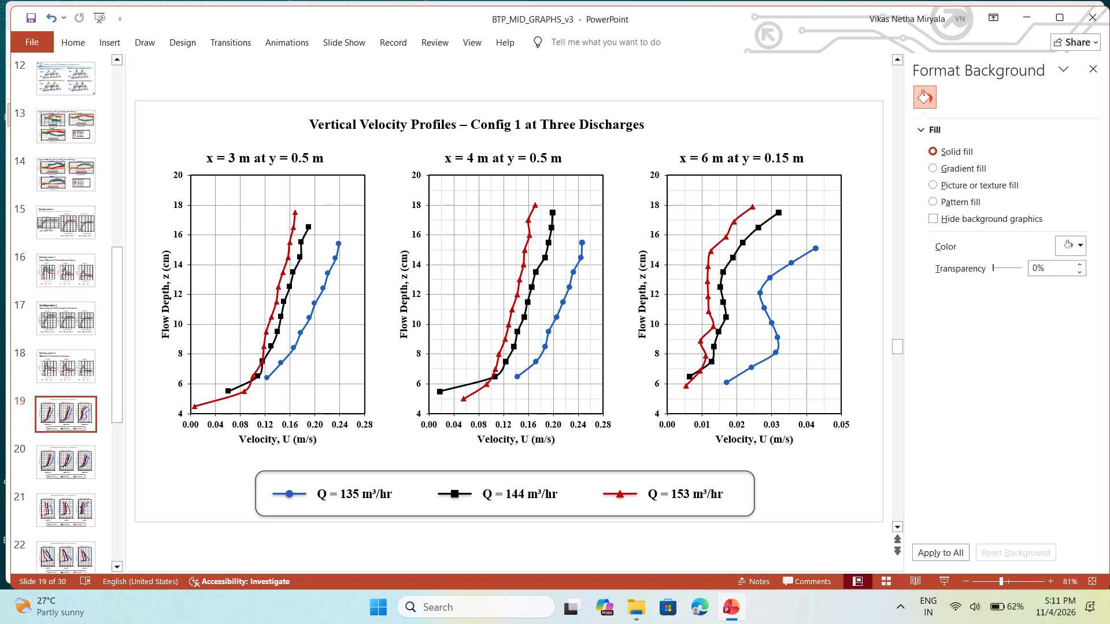
click(191, 512)
Review the vertical velocity and TKE profile slides 20 and 21, the work plan, the references and slide 14's longitudinal TKE charts.
click(51, 454)
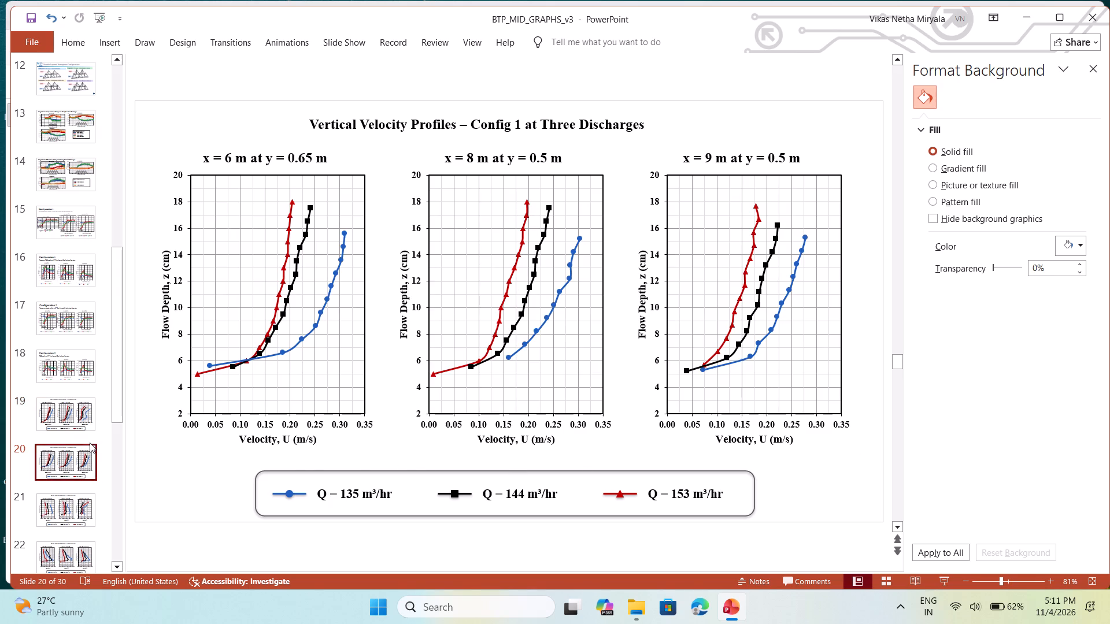
click(65, 501)
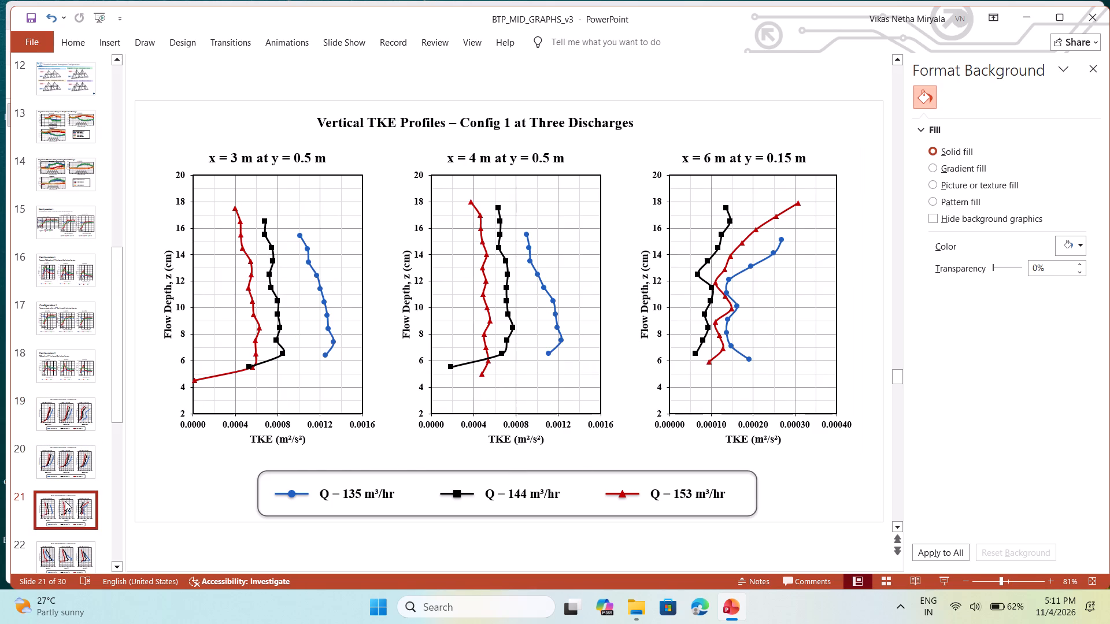
click(74, 538)
scroll(74, 538, down, 2)
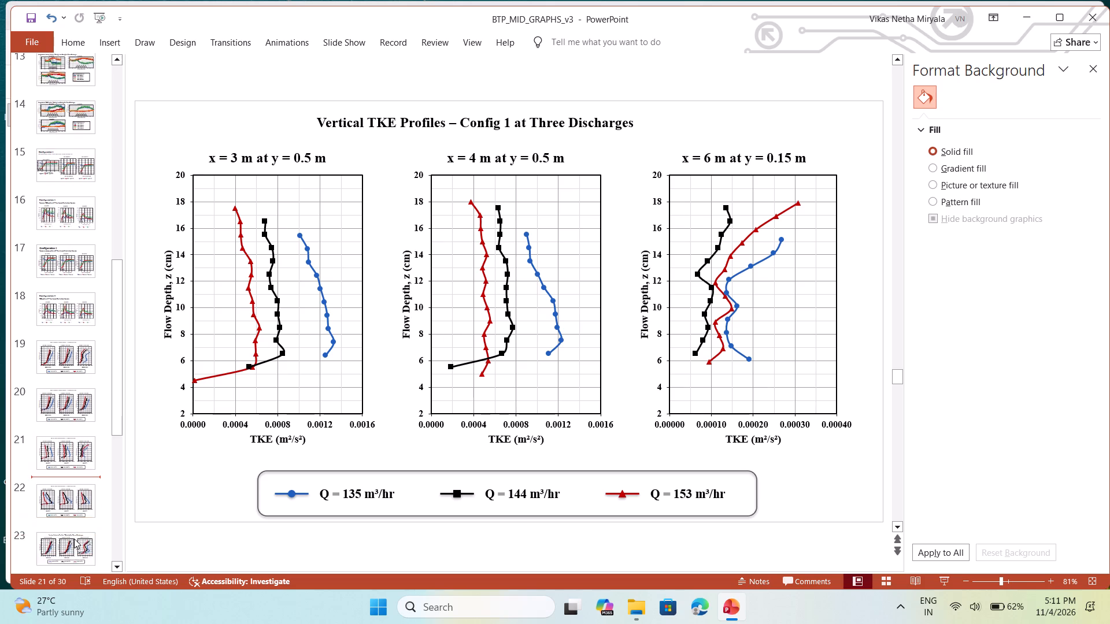
scroll(74, 538, down, 4)
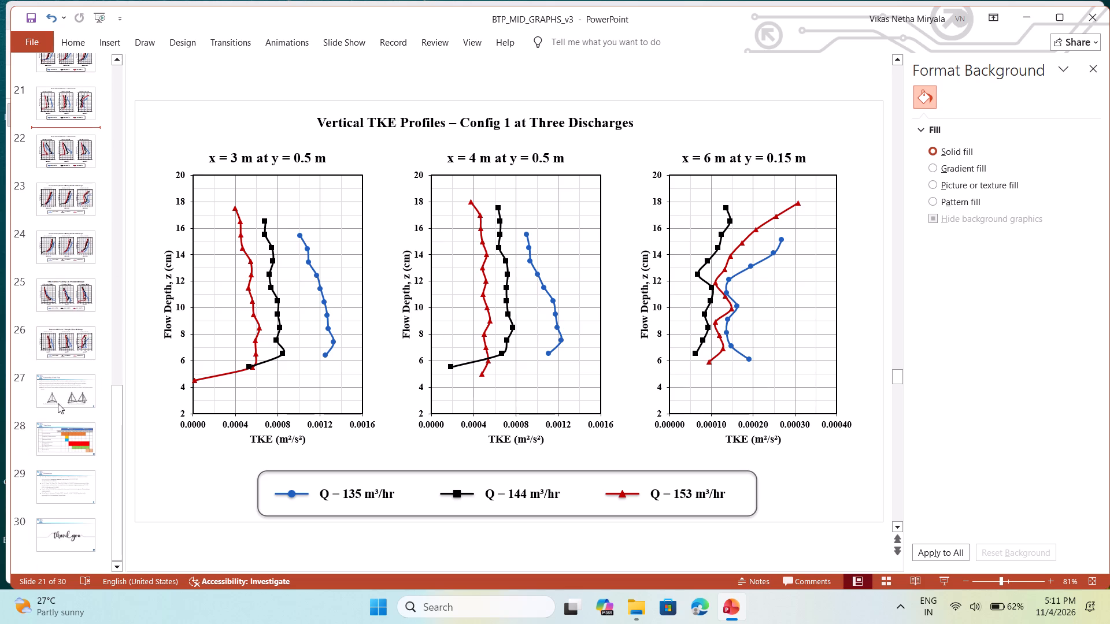
click(68, 339)
click(65, 398)
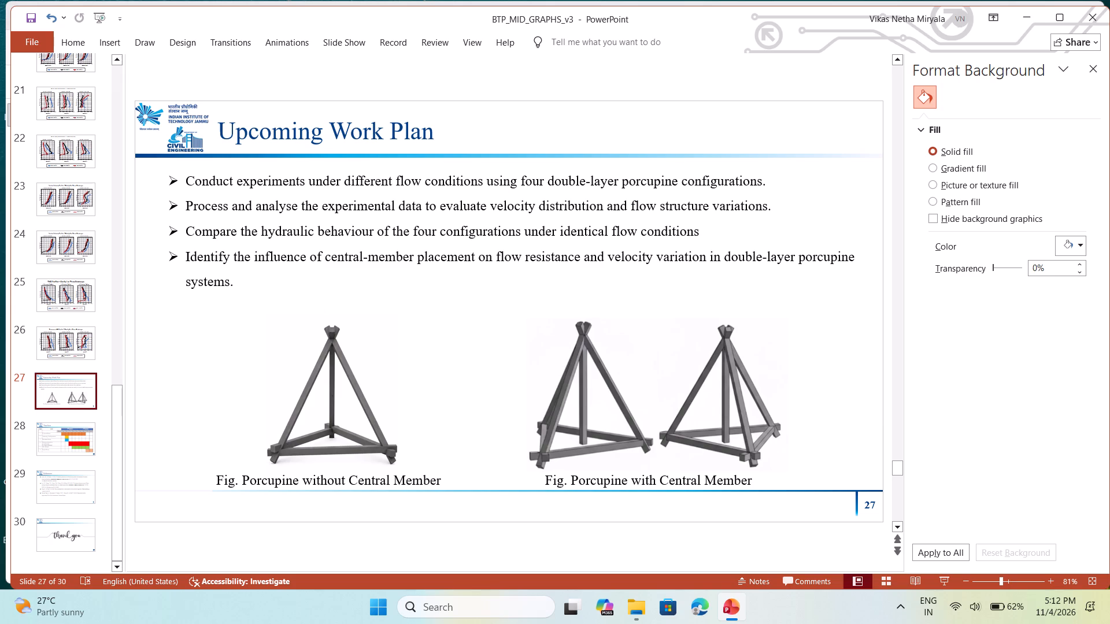
click(55, 494)
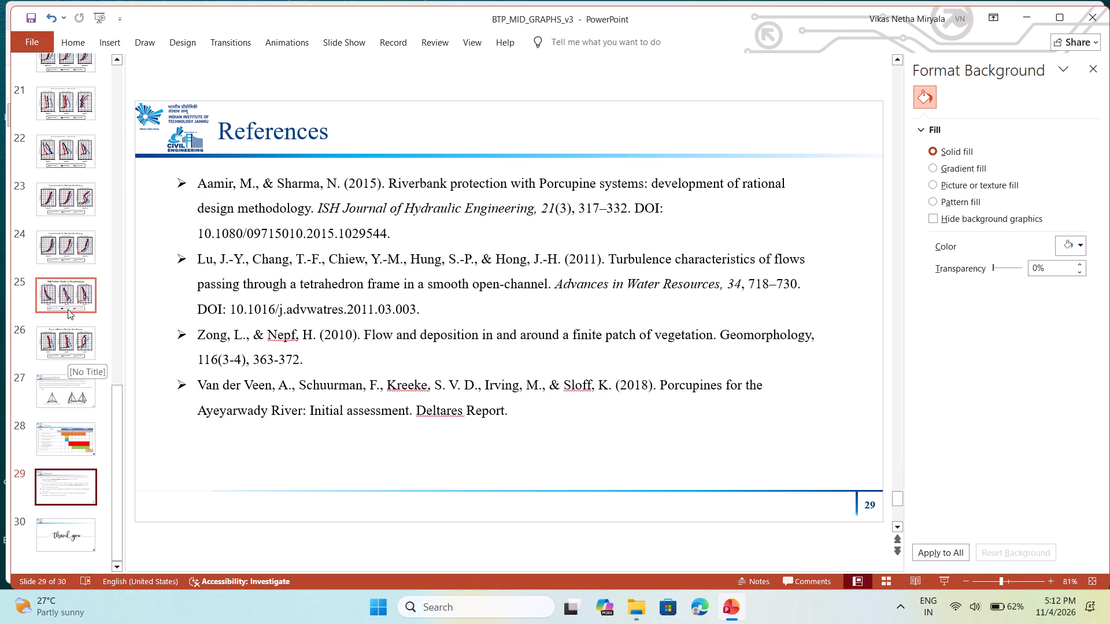
scroll(68, 309, up, 7)
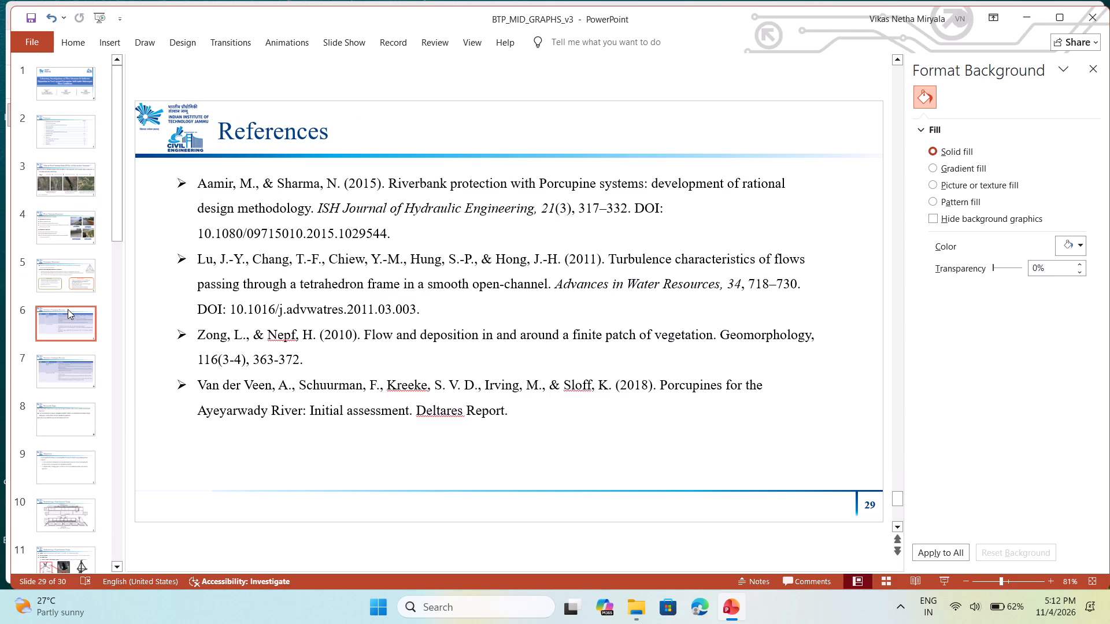
scroll(68, 309, down, 2)
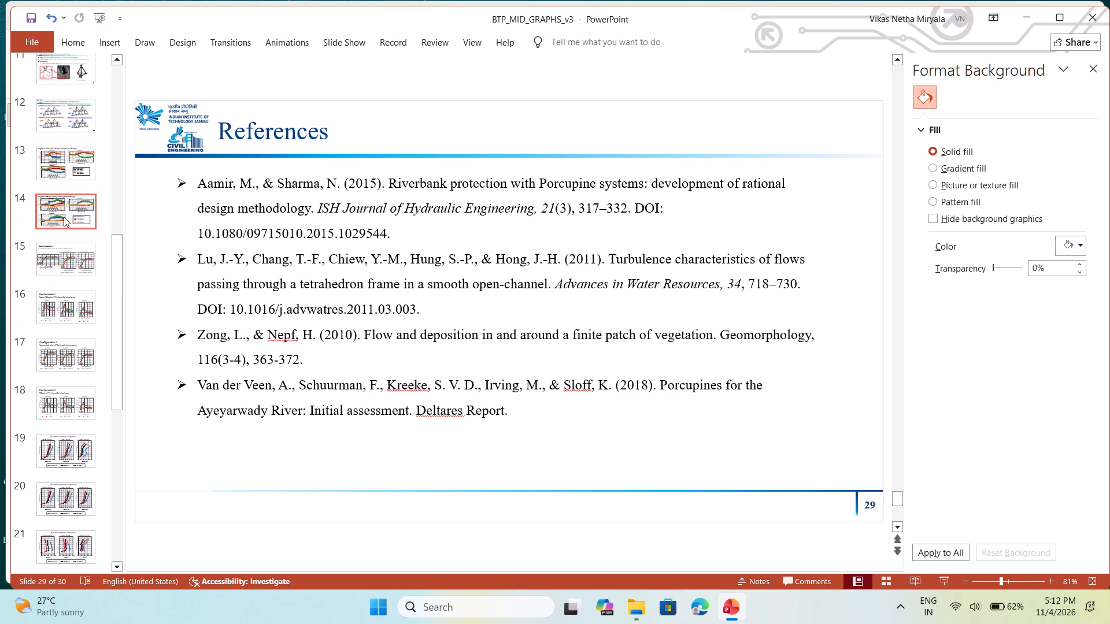
click(64, 212)
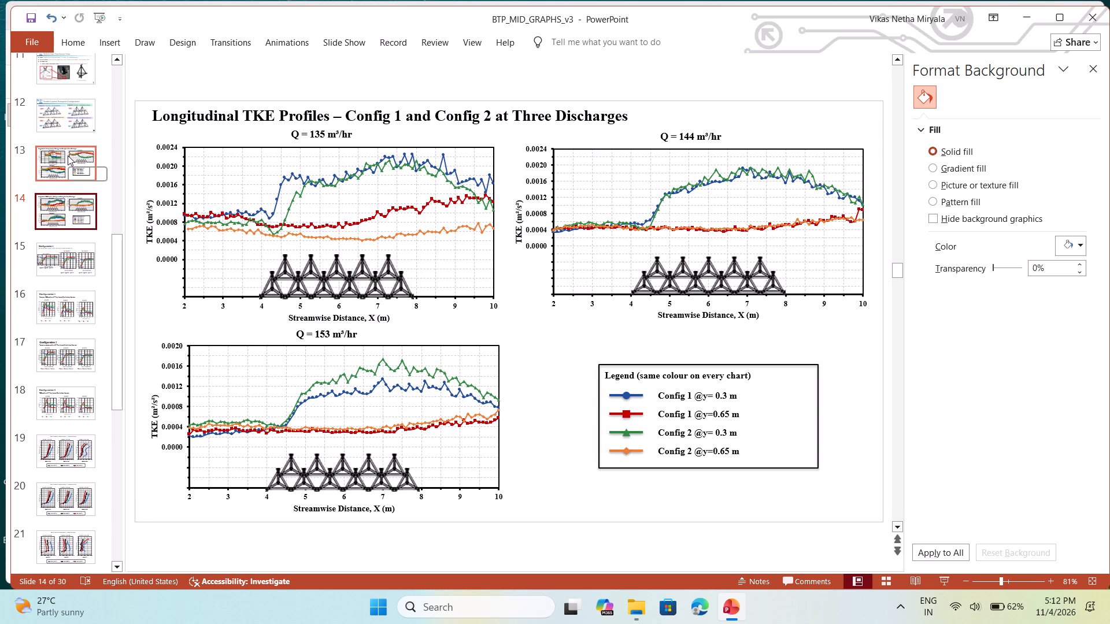
Replace "Config 1" with "Both above and below CM" in the blue @y=0.3 m legend entry on slide 13.
click(68, 155)
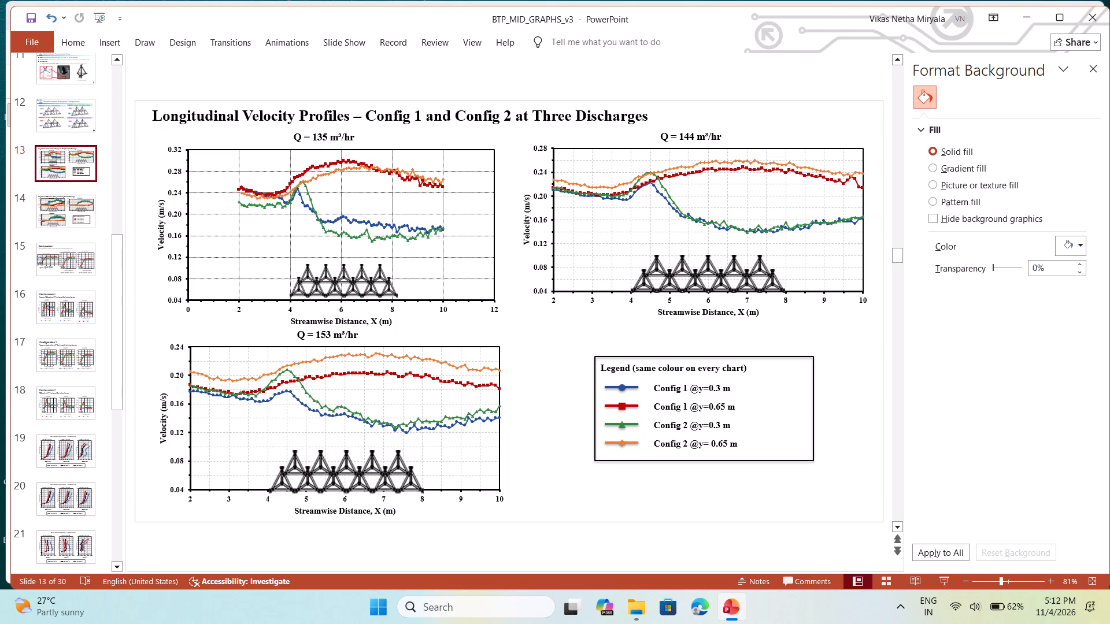
click(546, 491)
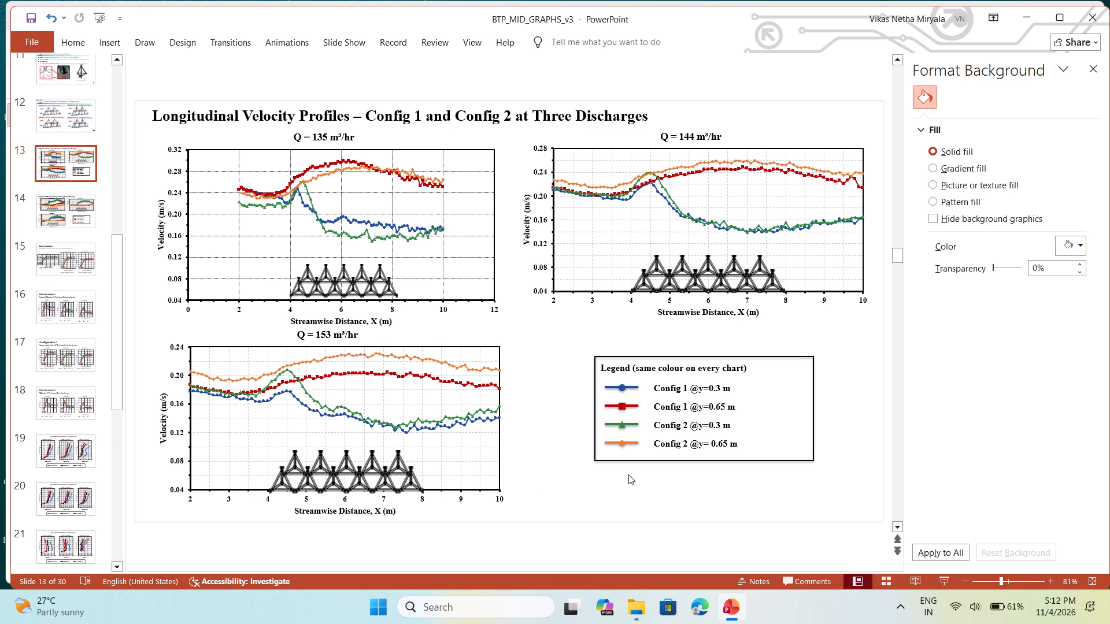
click(677, 392)
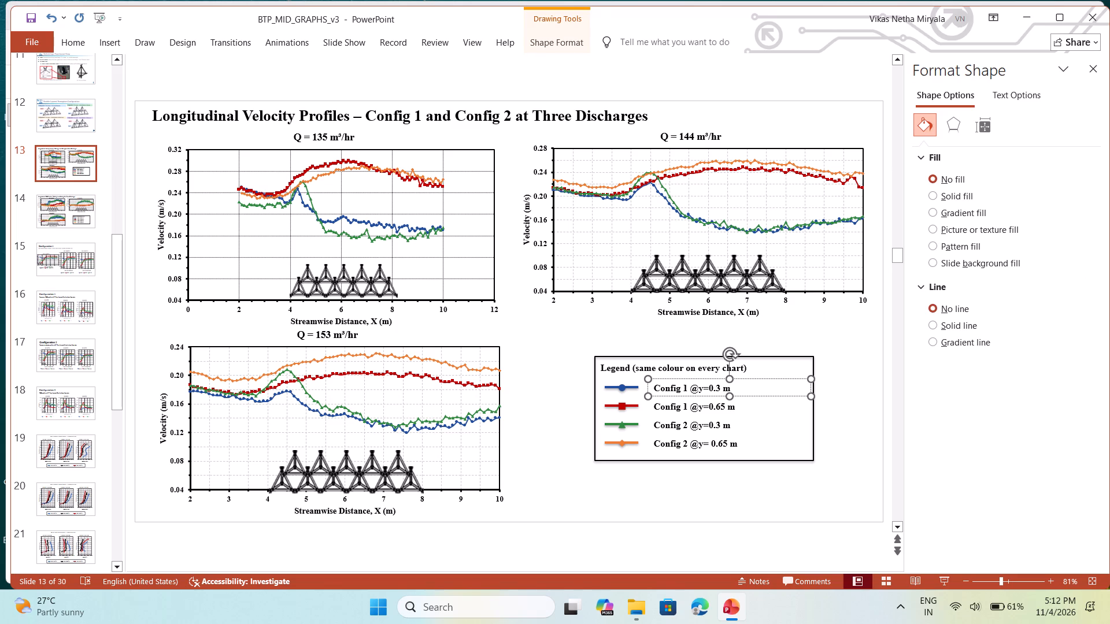
drag(687, 387, 657, 390)
key(b)
key(i)
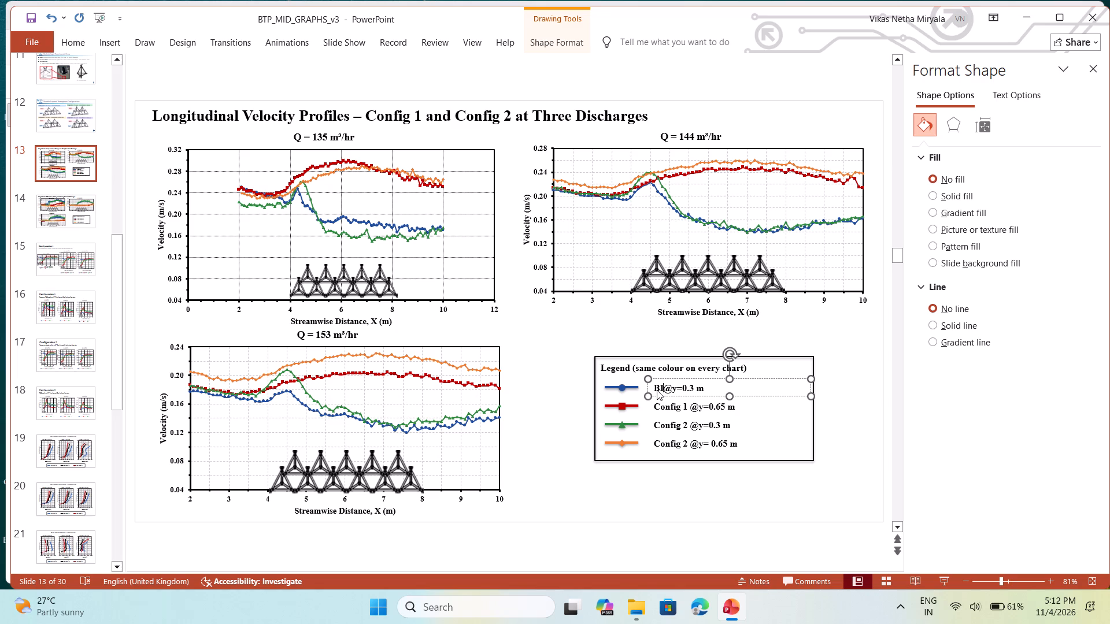
text(oth)
key(space)
text(above and)
key(space)
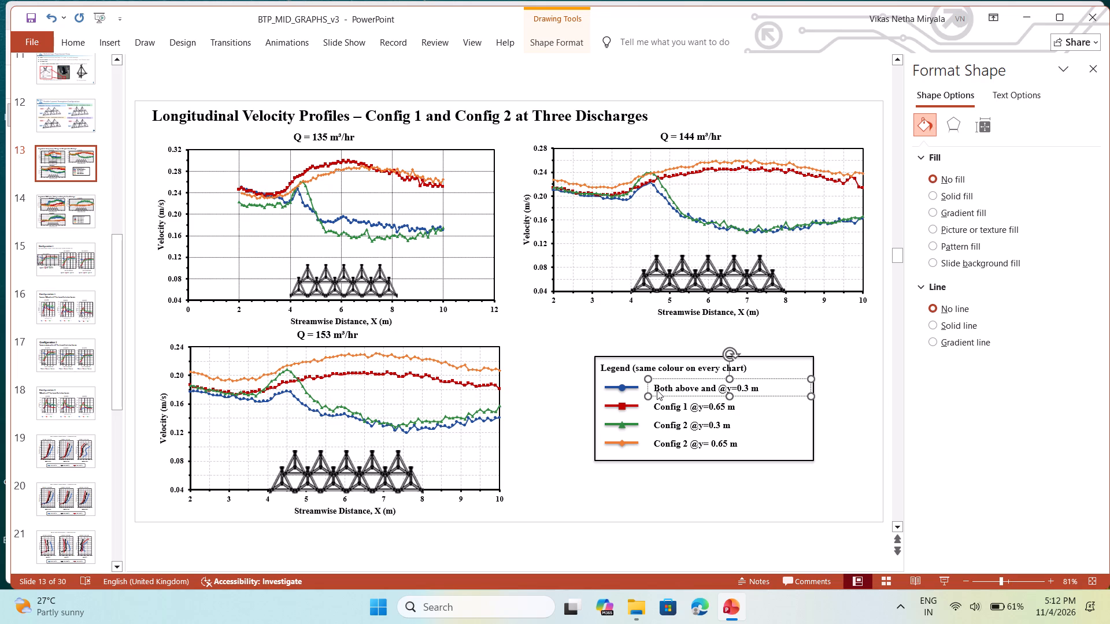
text(bek)
key(BackSpace)
text(low)
key(space)
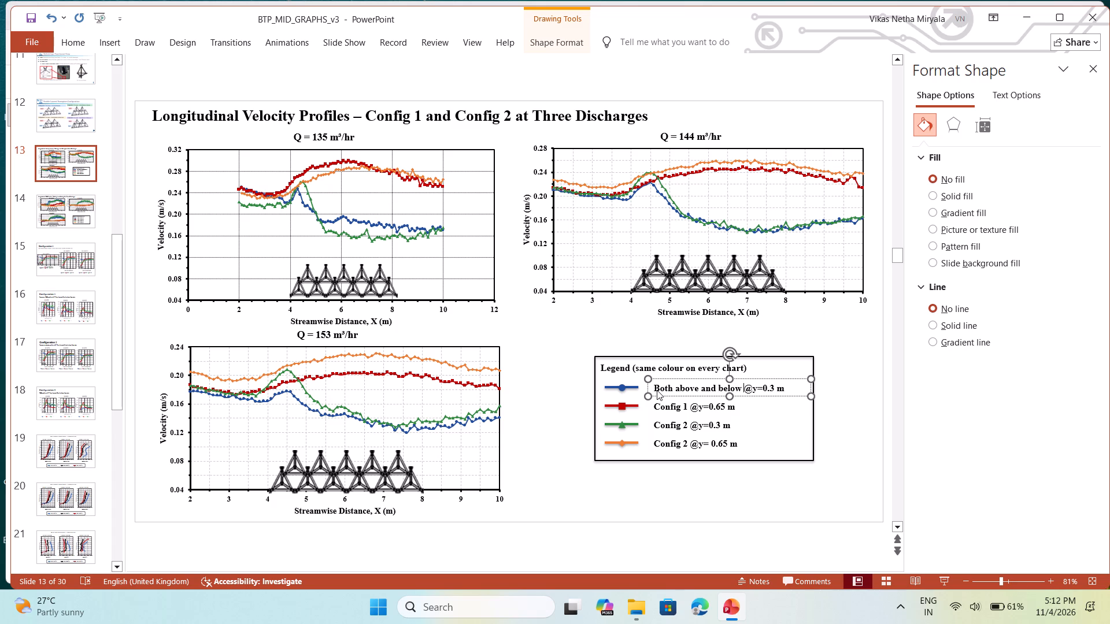
text(CM)
Insert a space between "CM" and "@y=0.3 m" in slide 13's blue legend entry.
click(655, 389)
click(760, 385)
key(space)
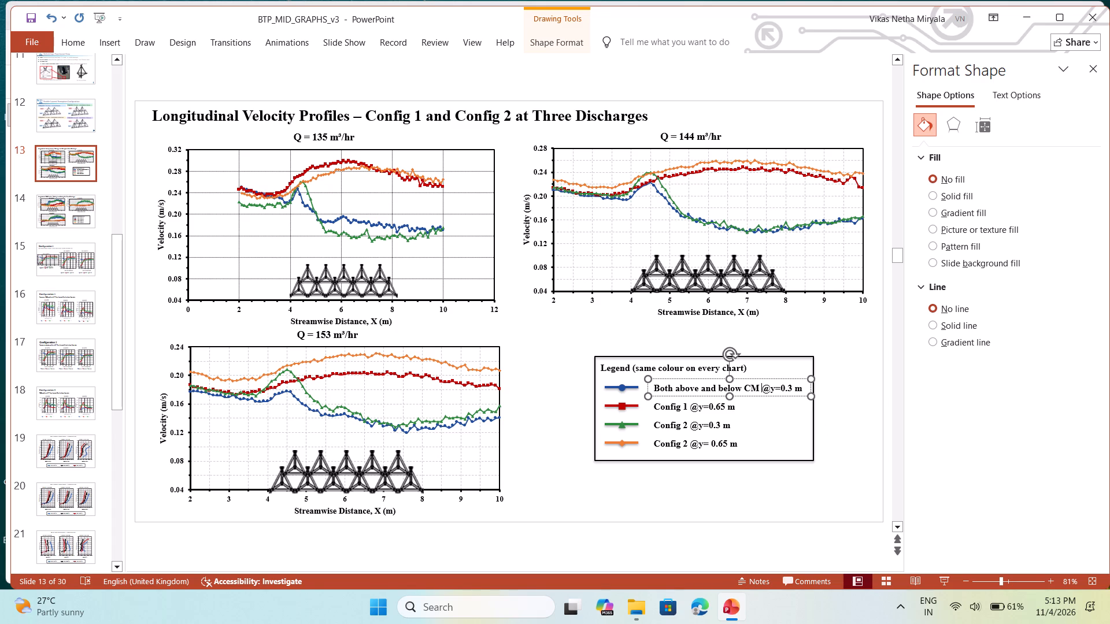
click(747, 386)
click(826, 395)
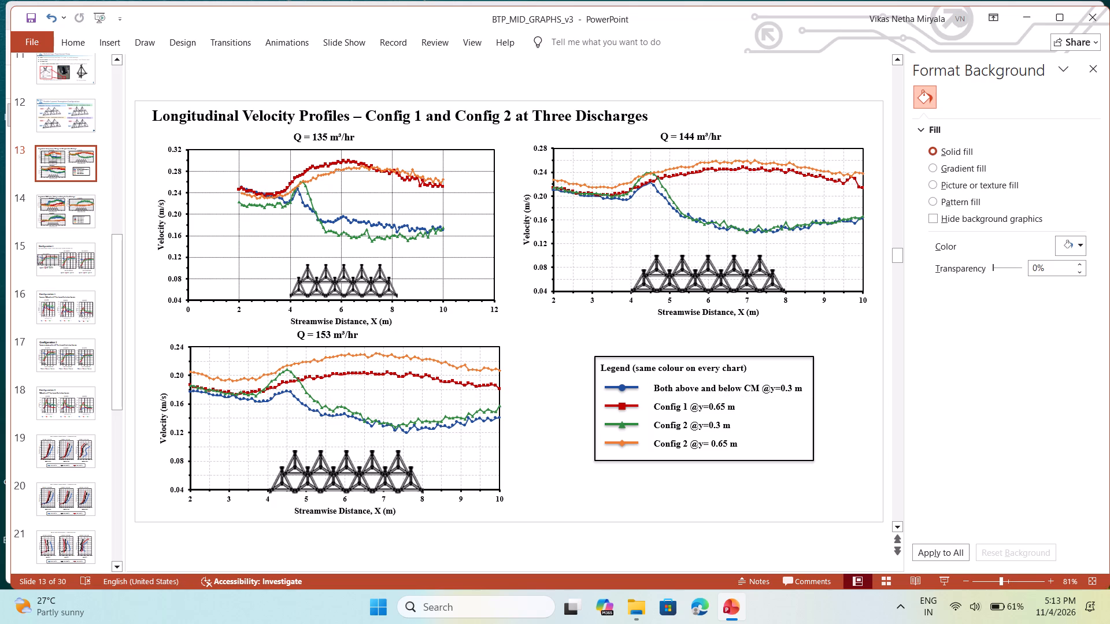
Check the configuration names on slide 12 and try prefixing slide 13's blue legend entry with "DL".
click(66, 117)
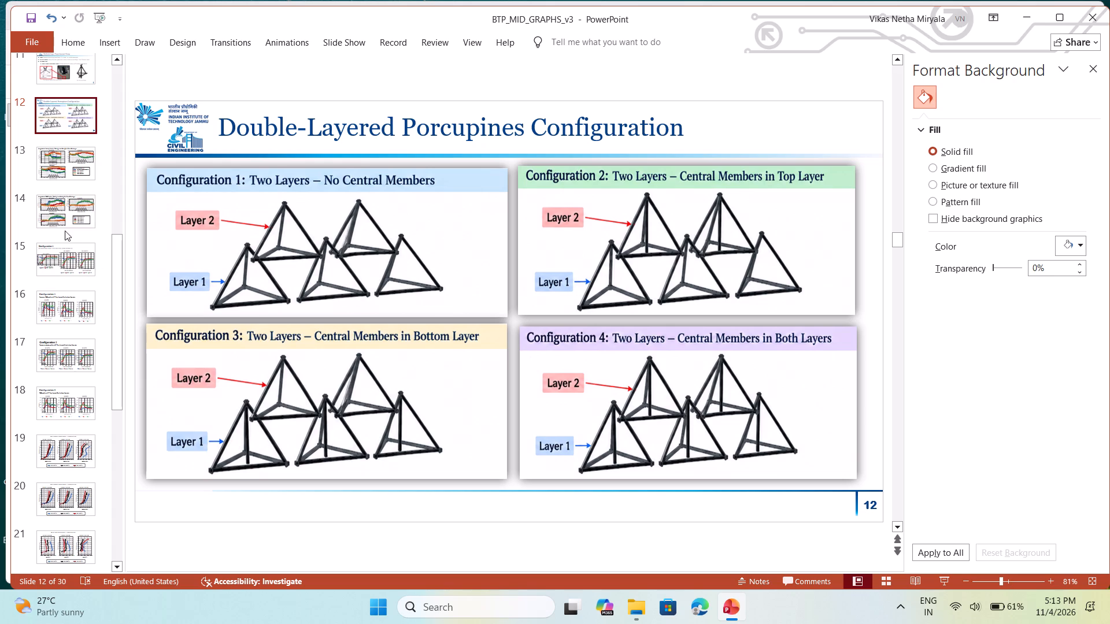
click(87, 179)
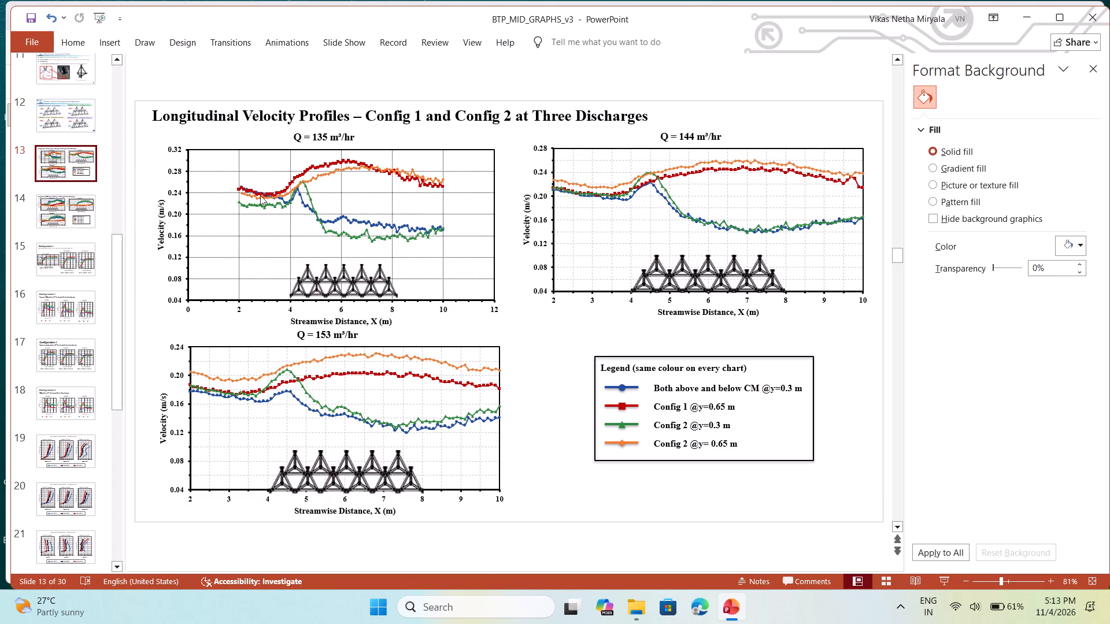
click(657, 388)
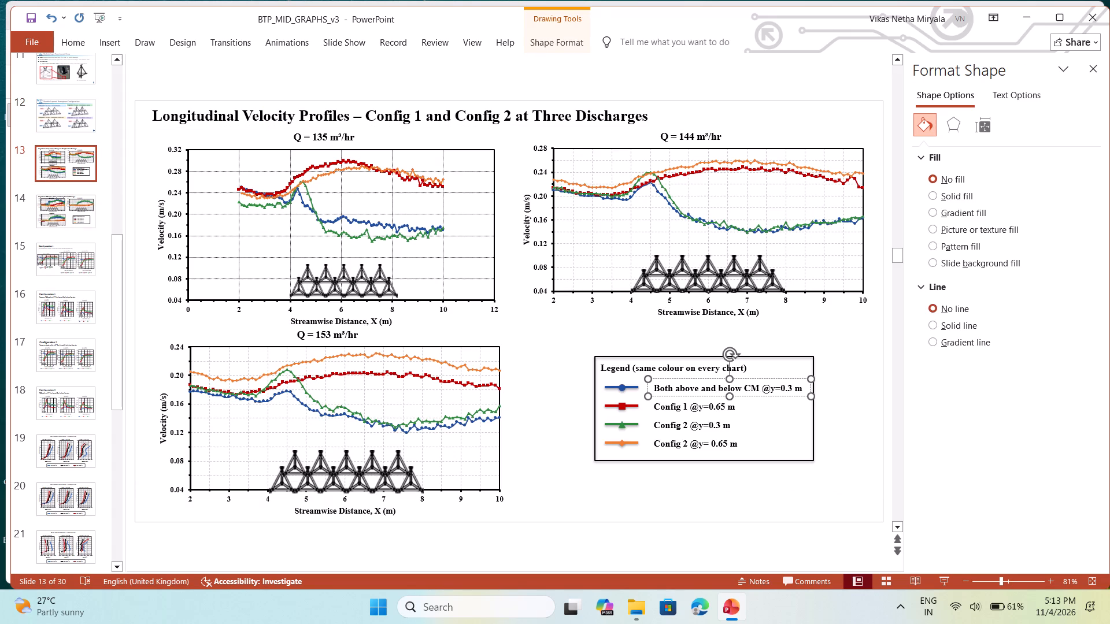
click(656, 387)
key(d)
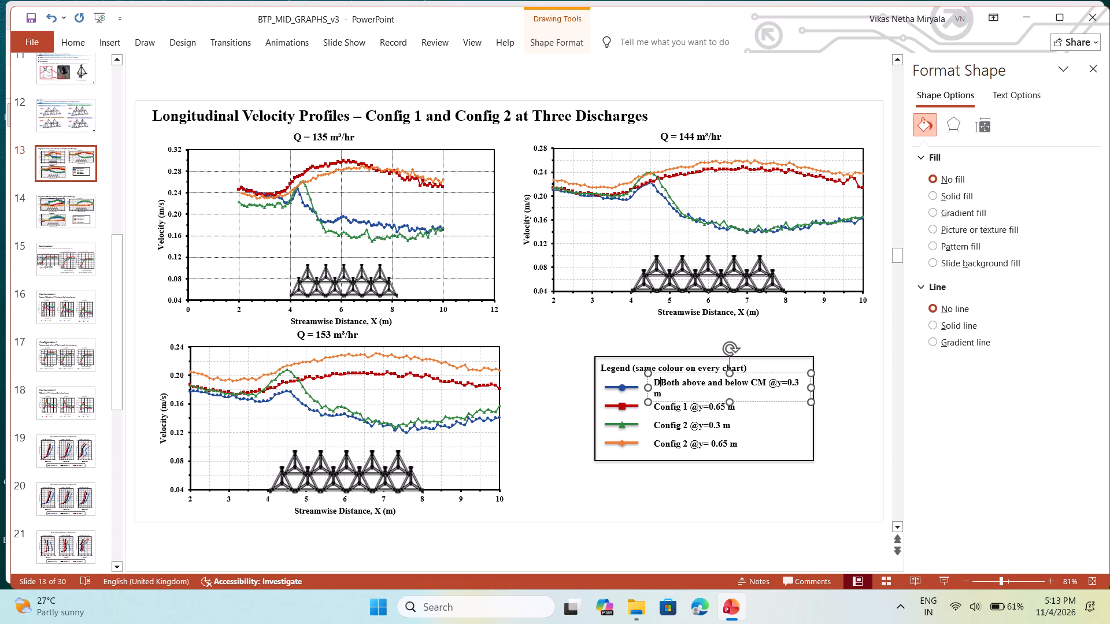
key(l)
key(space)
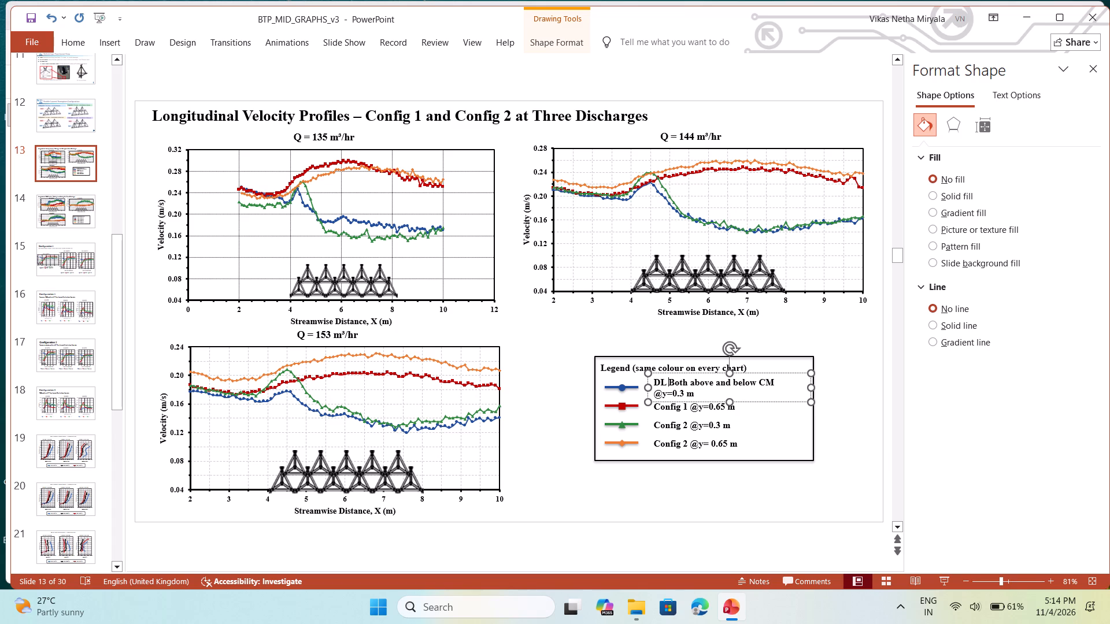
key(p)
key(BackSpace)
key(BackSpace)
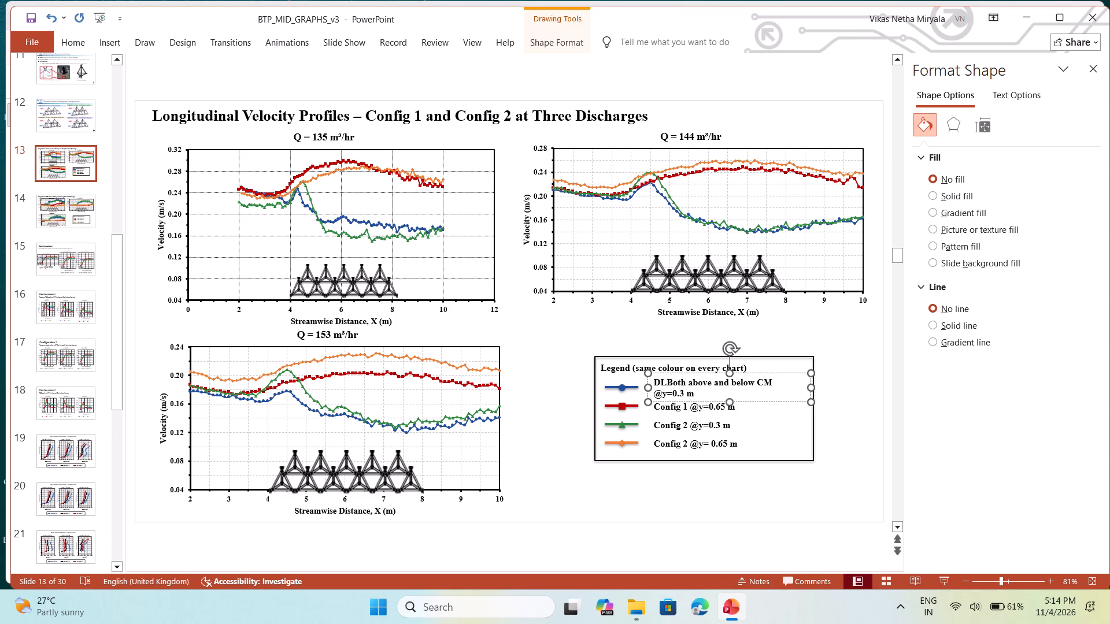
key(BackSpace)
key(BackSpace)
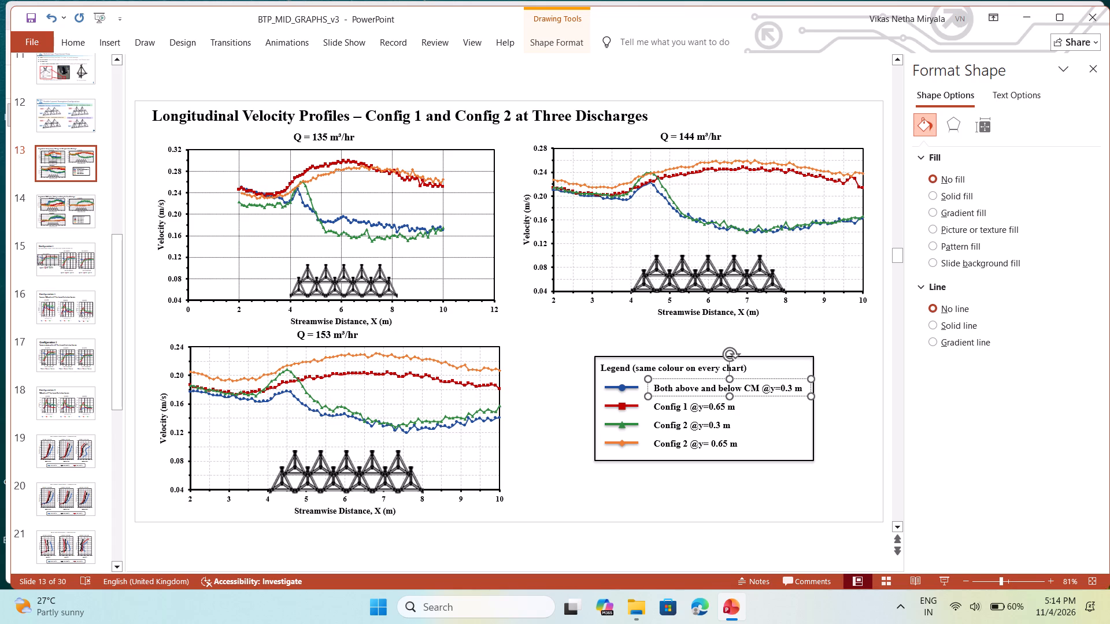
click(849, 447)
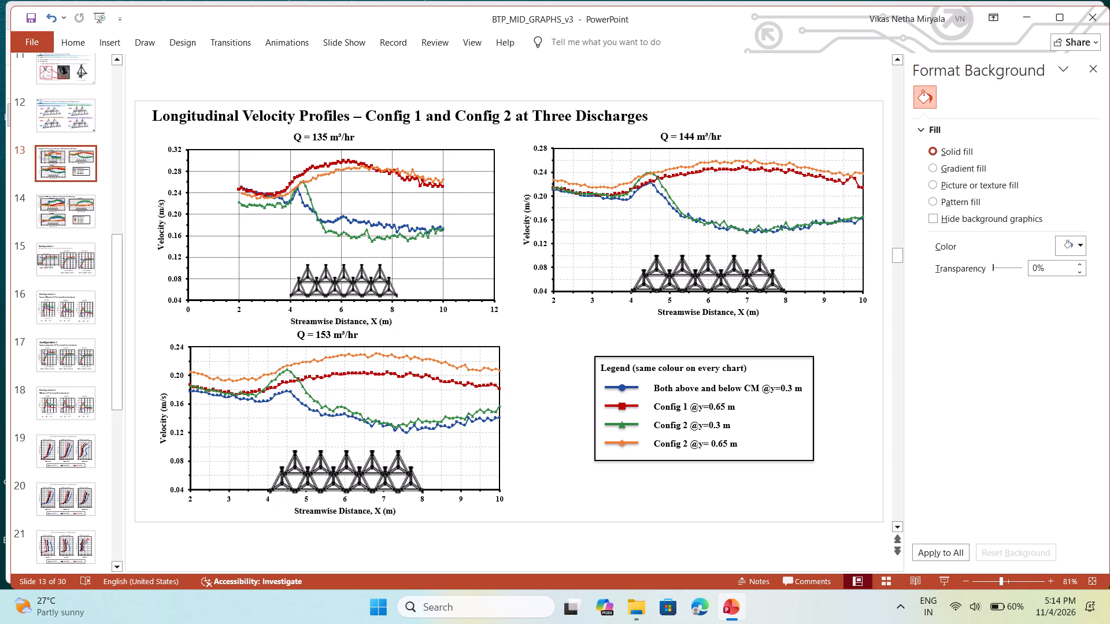
Insert "PORCUPINE MODEL" after "Both" in the blue @y=0.3 m legend entry on slide 13.
click(674, 388)
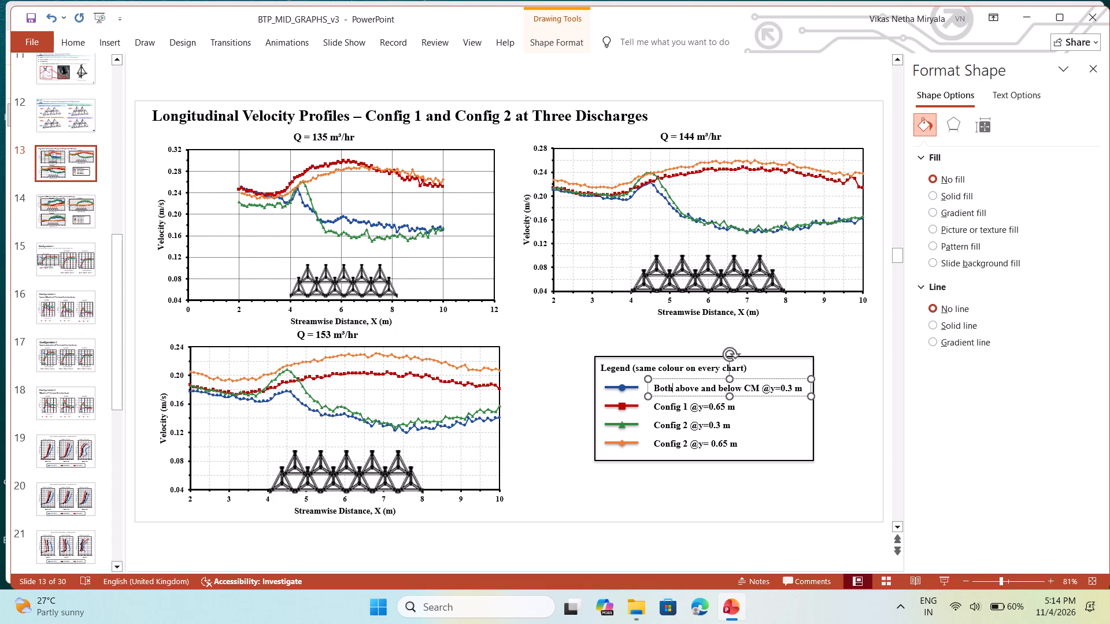
key(space)
key(space)
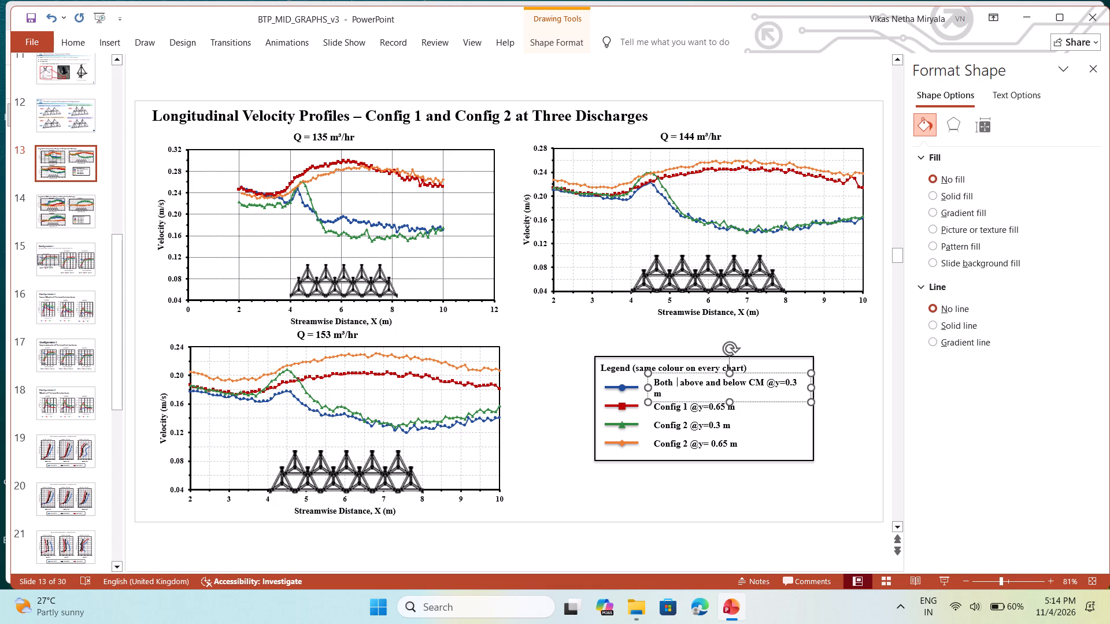
key(equal)
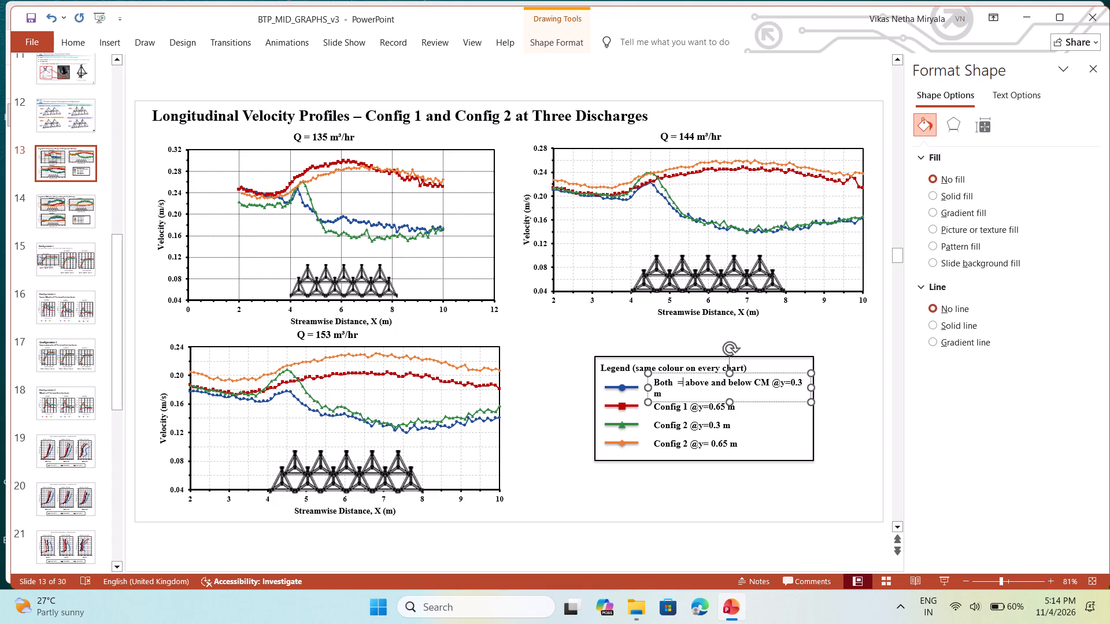
key(BackSpace)
key(BackSpace)
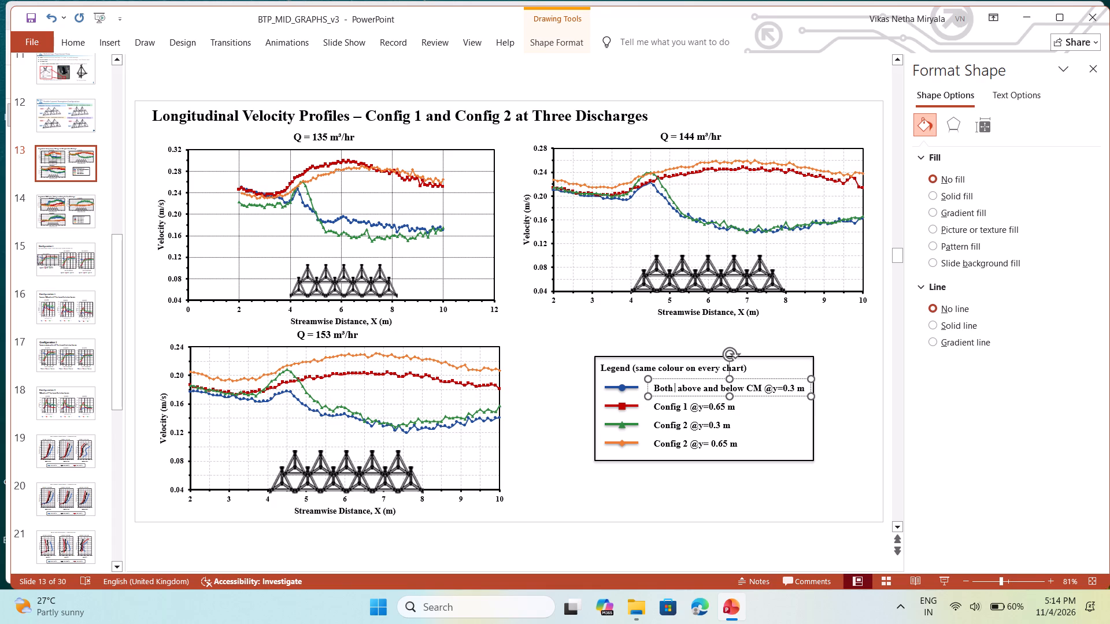
text(PORCUPINE)
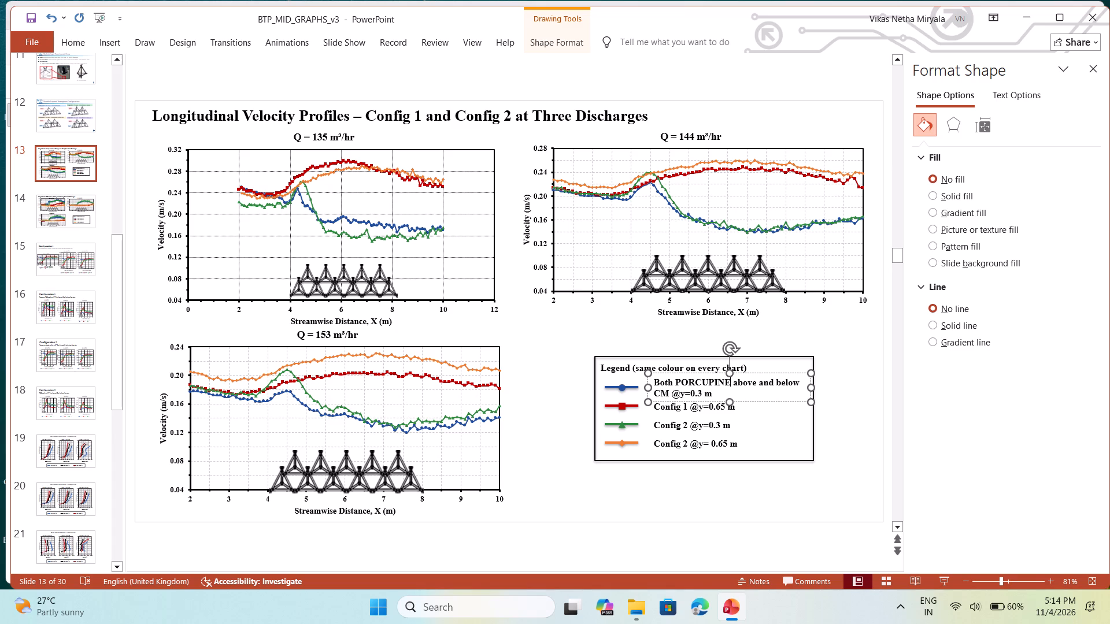
key(space)
text(MODEL)
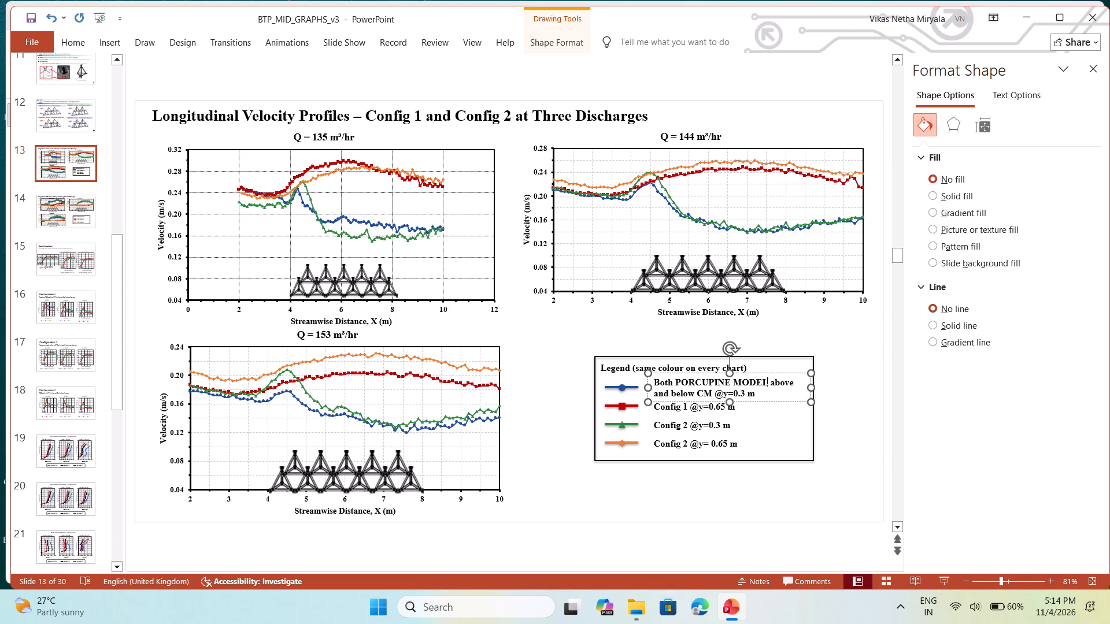
Change the case of "PORCUPINE MODEL" in slide 13's blue legend entry to lowercase.
drag(767, 382, 691, 385)
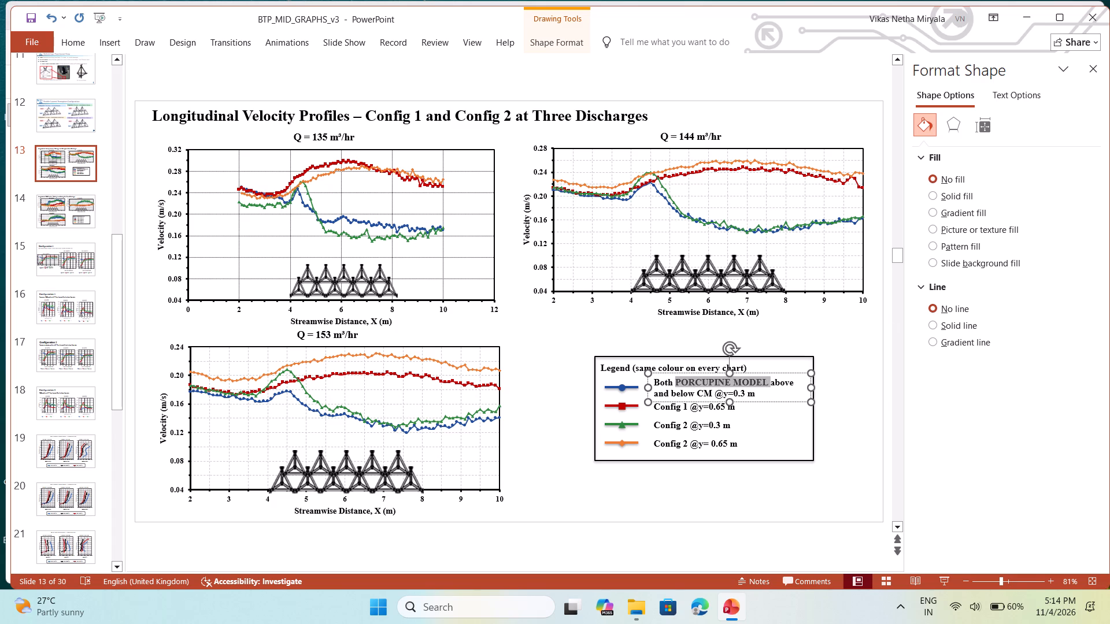
click(77, 37)
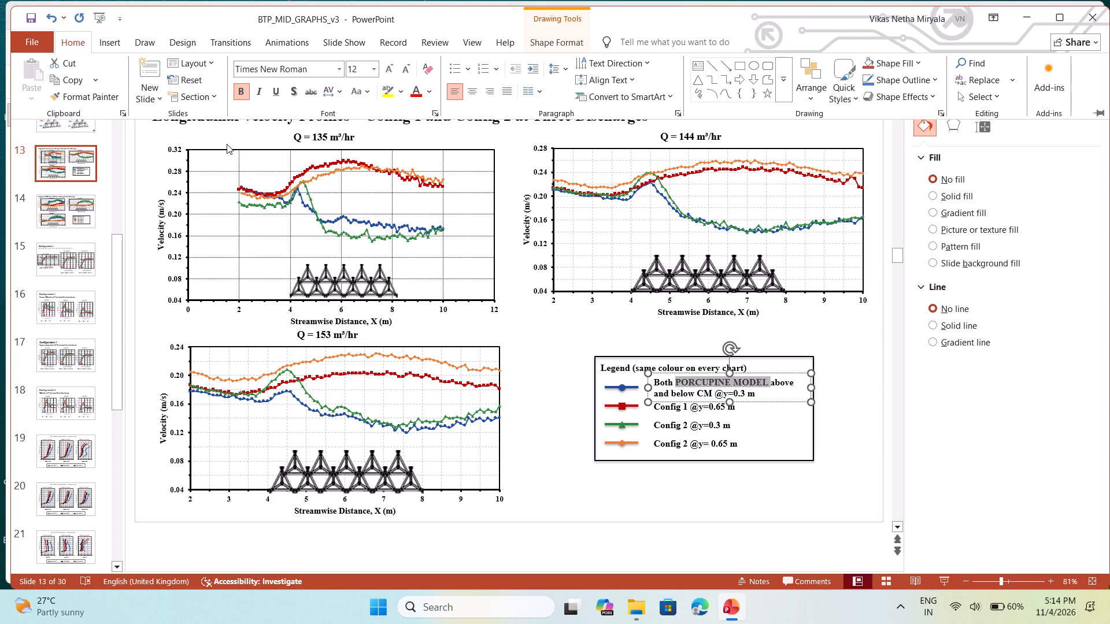
click(373, 94)
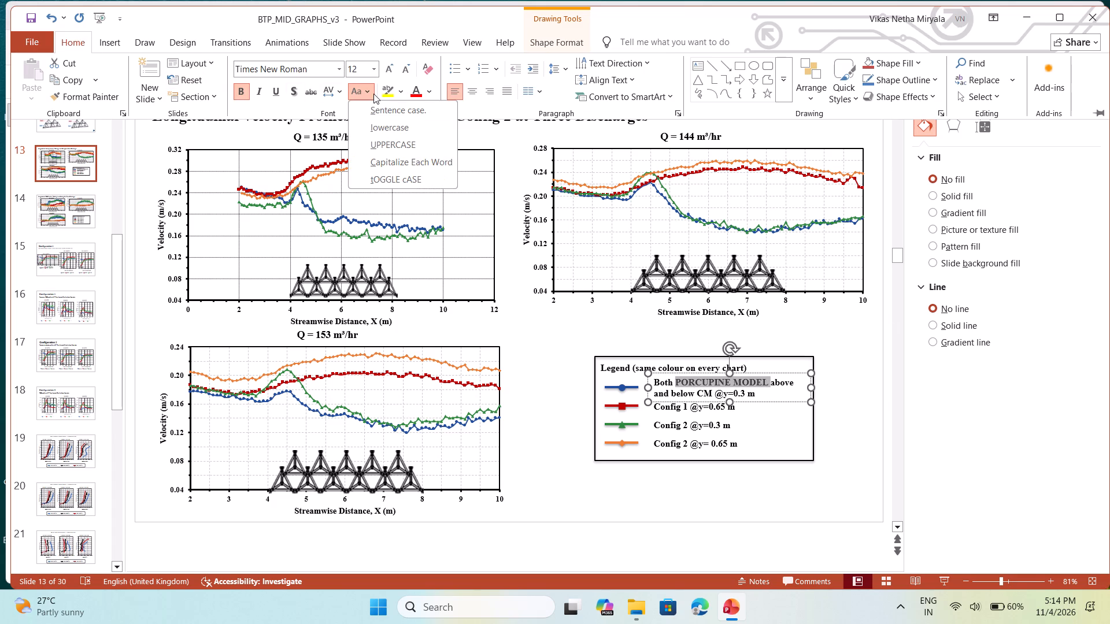
click(378, 127)
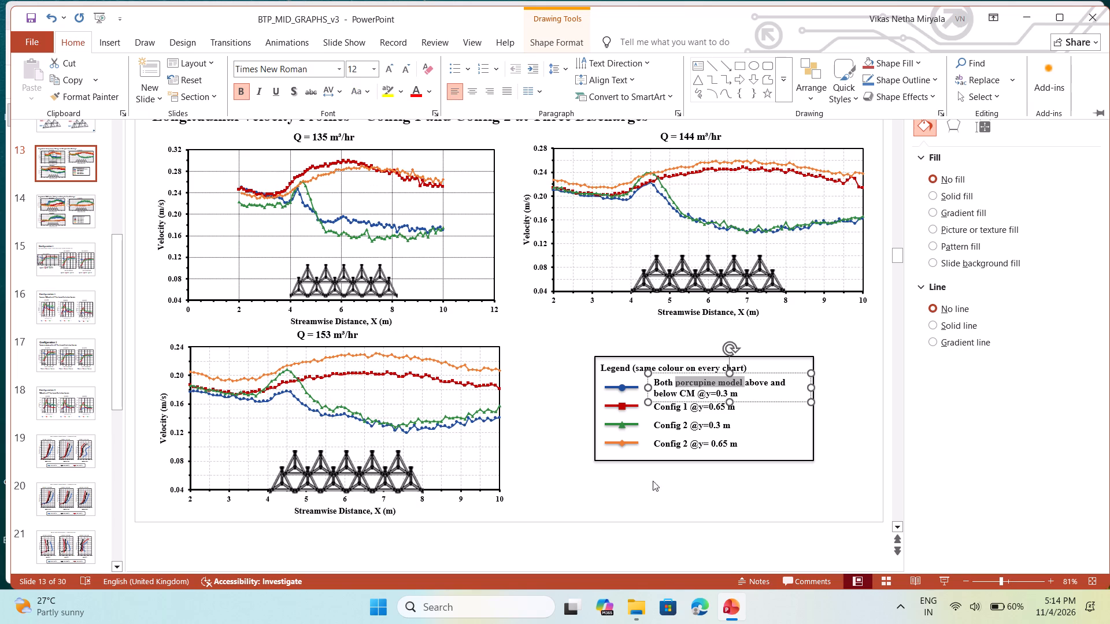
click(644, 469)
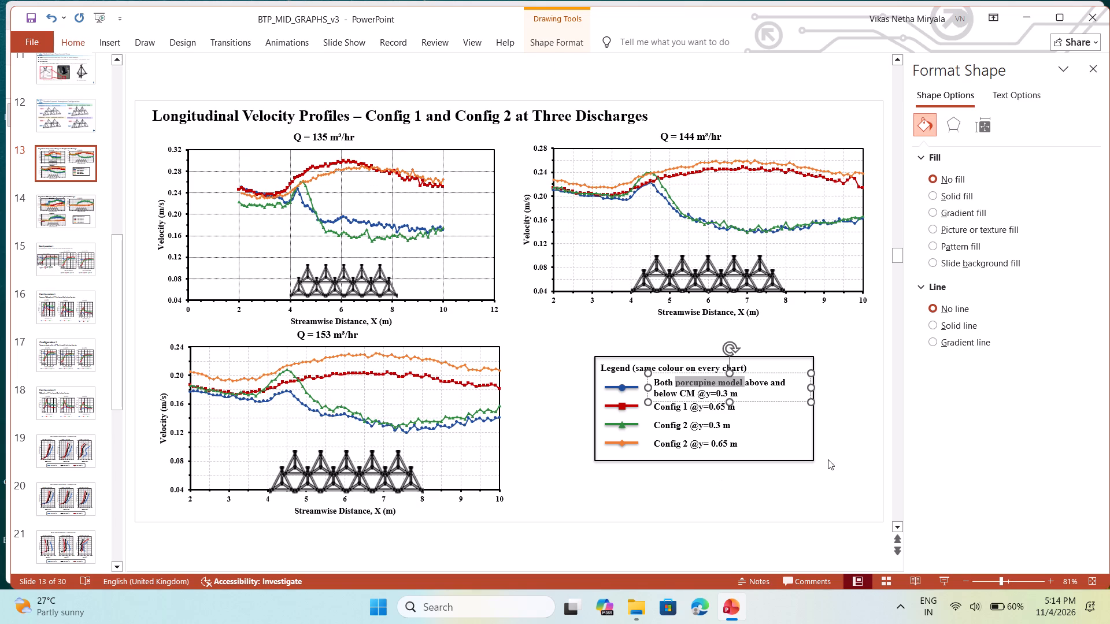
click(835, 435)
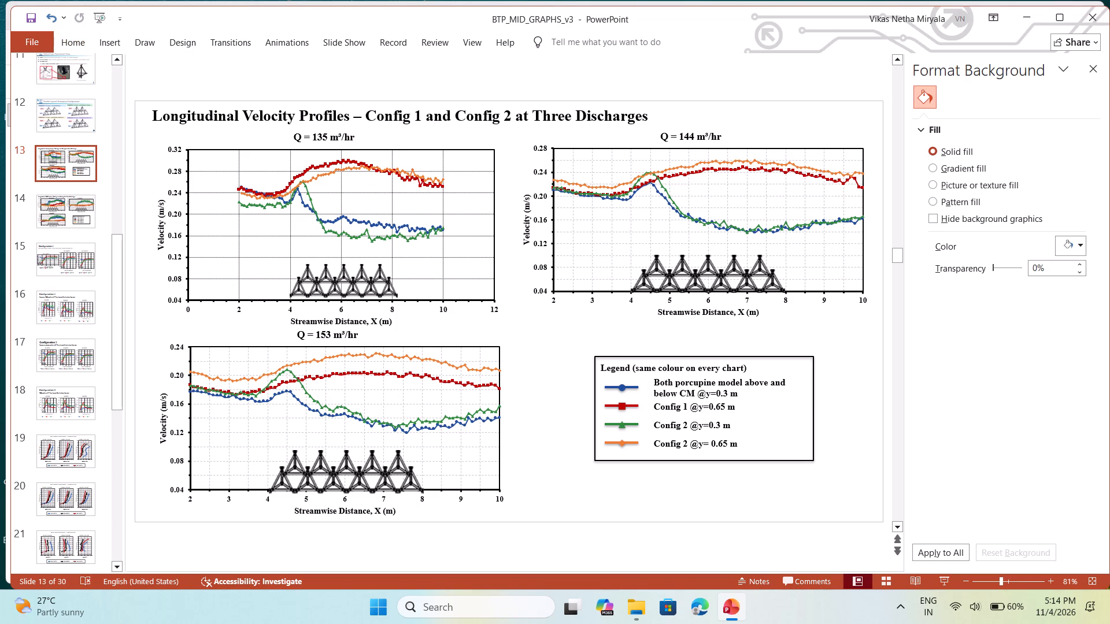
click(656, 485)
Replace "Both" with "Double layer" at the start of slide 13's blue @y=0.3 m legend entry.
drag(673, 381, 650, 381)
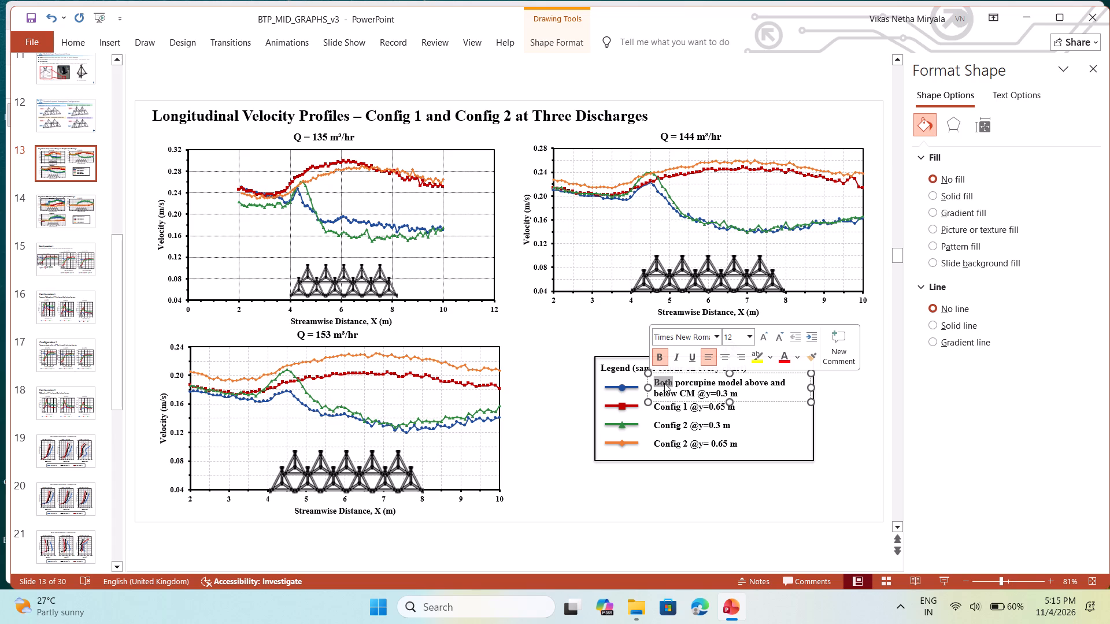
key(BackSpace)
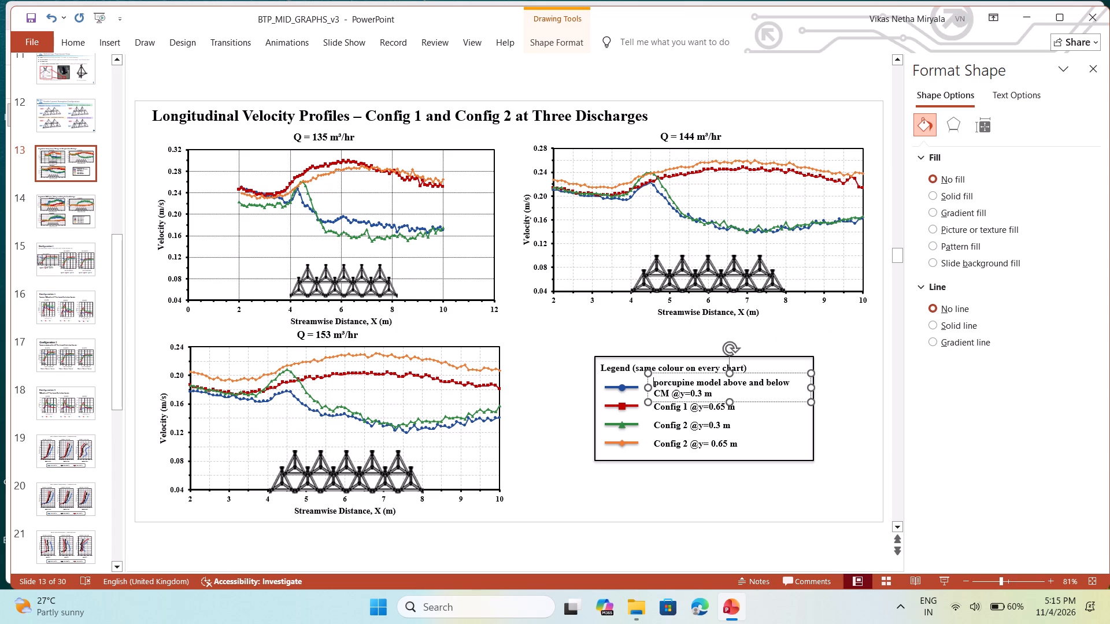
text(ouble)
key(space)
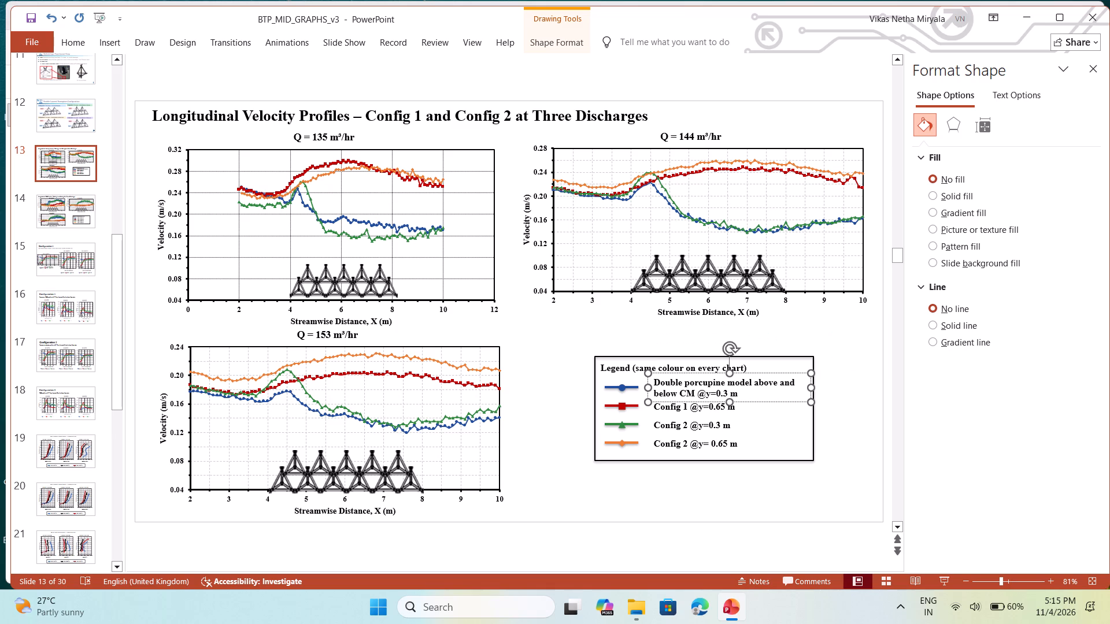
text(layer)
key(space)
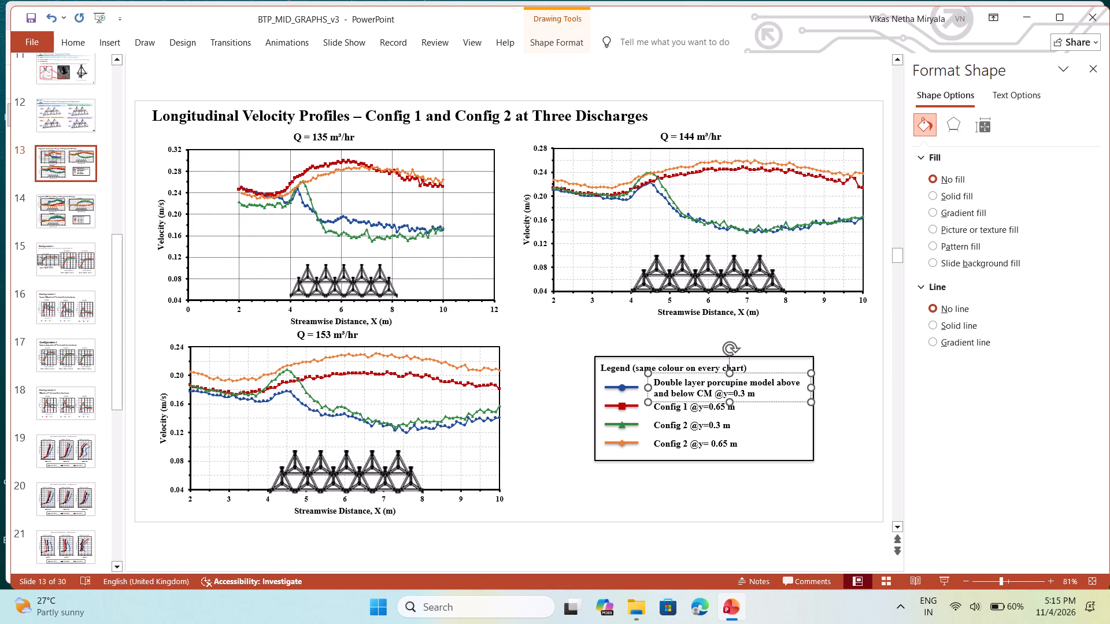
click(851, 425)
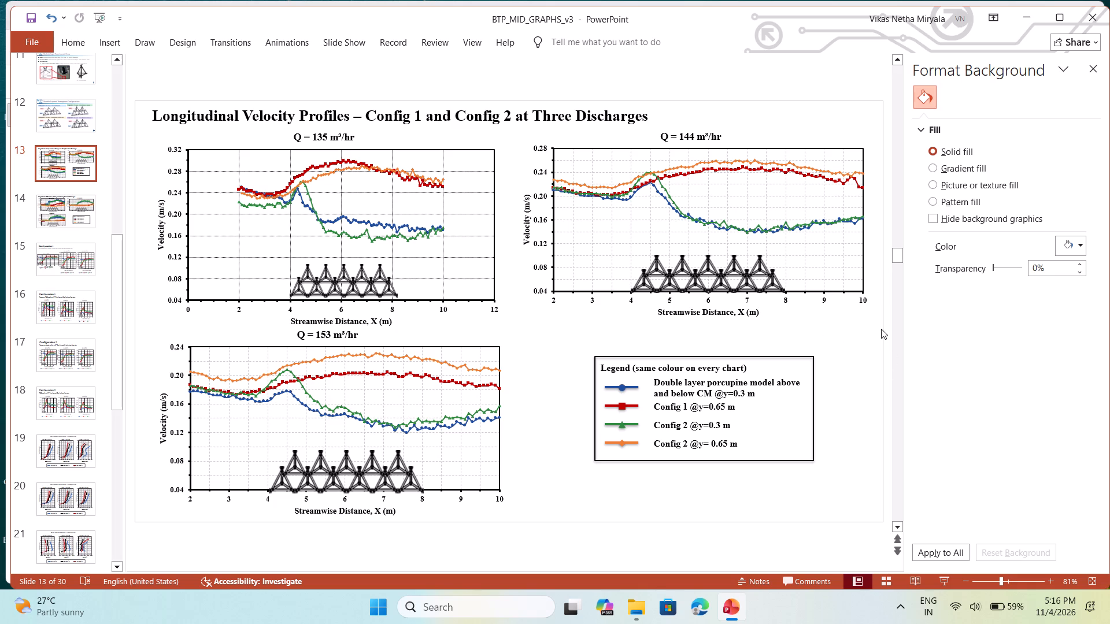
click(851, 325)
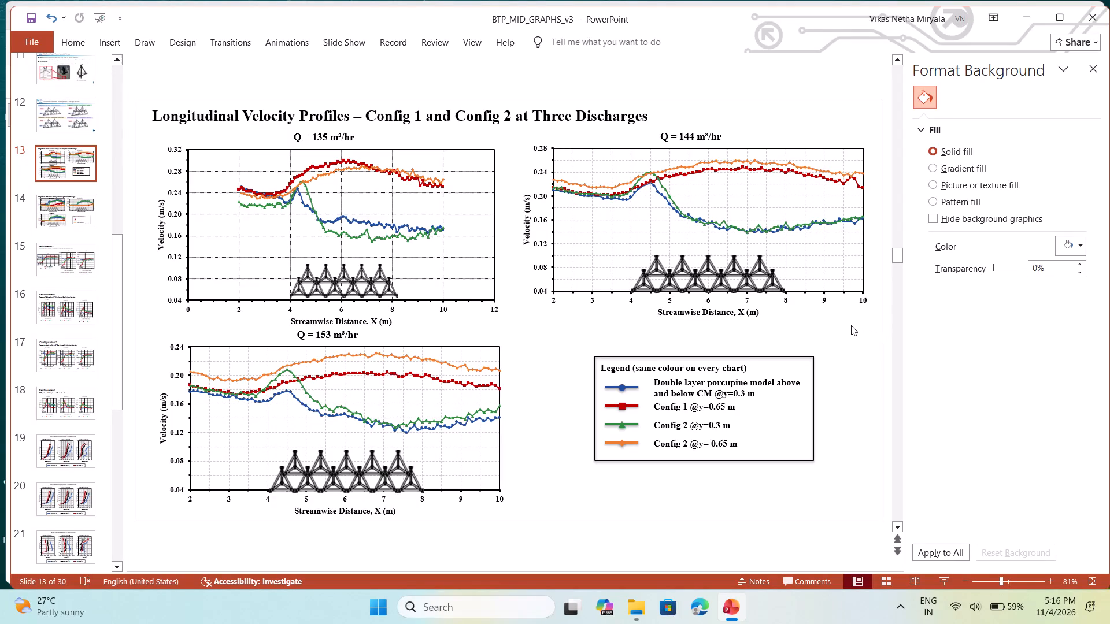
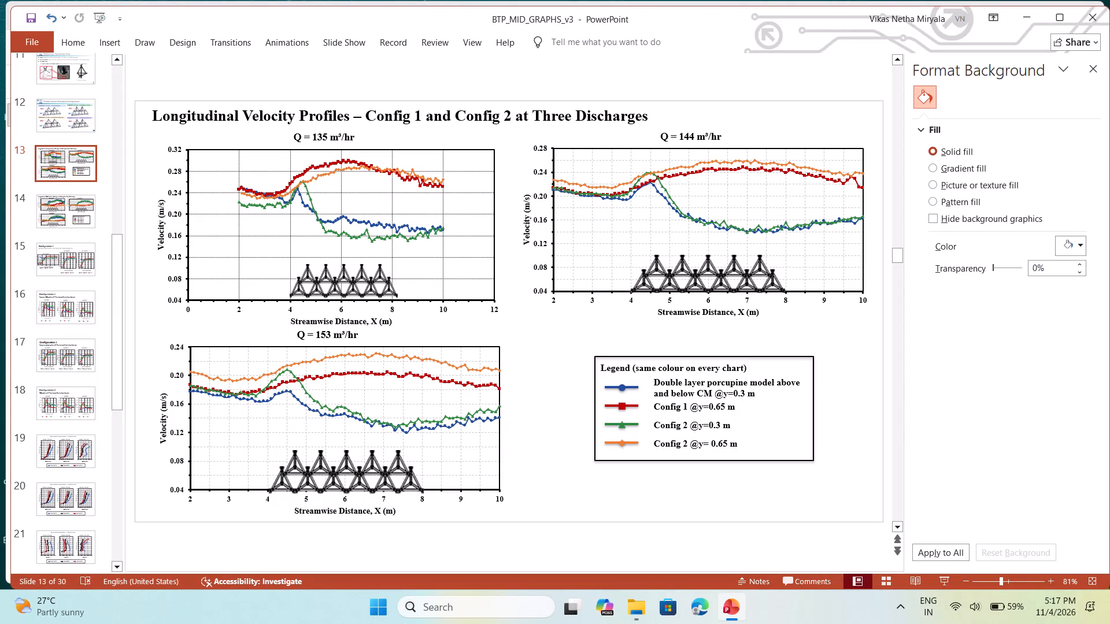
Look through the remaining slides from 17 to 28, examining the transverse and vertical profile charts.
click(62, 346)
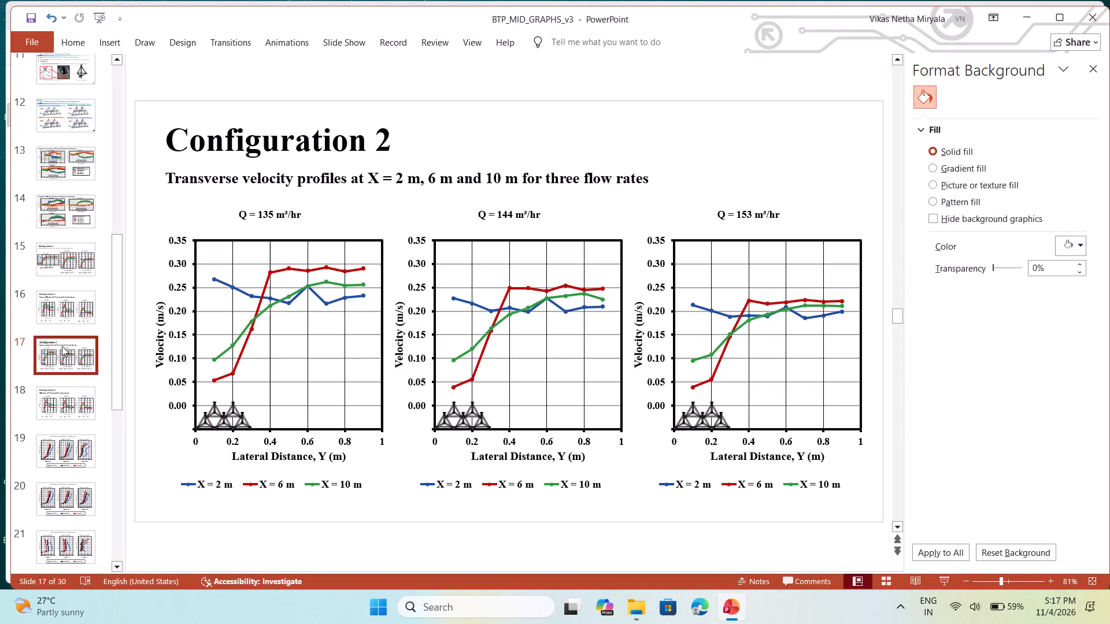
click(70, 448)
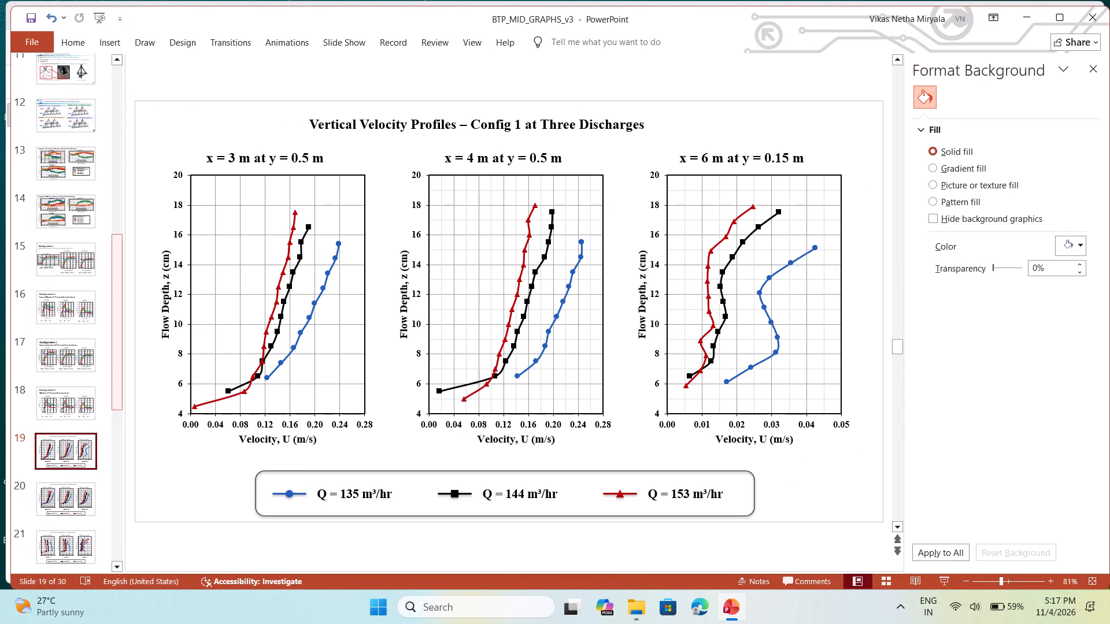
scroll(210, 434, down, 2)
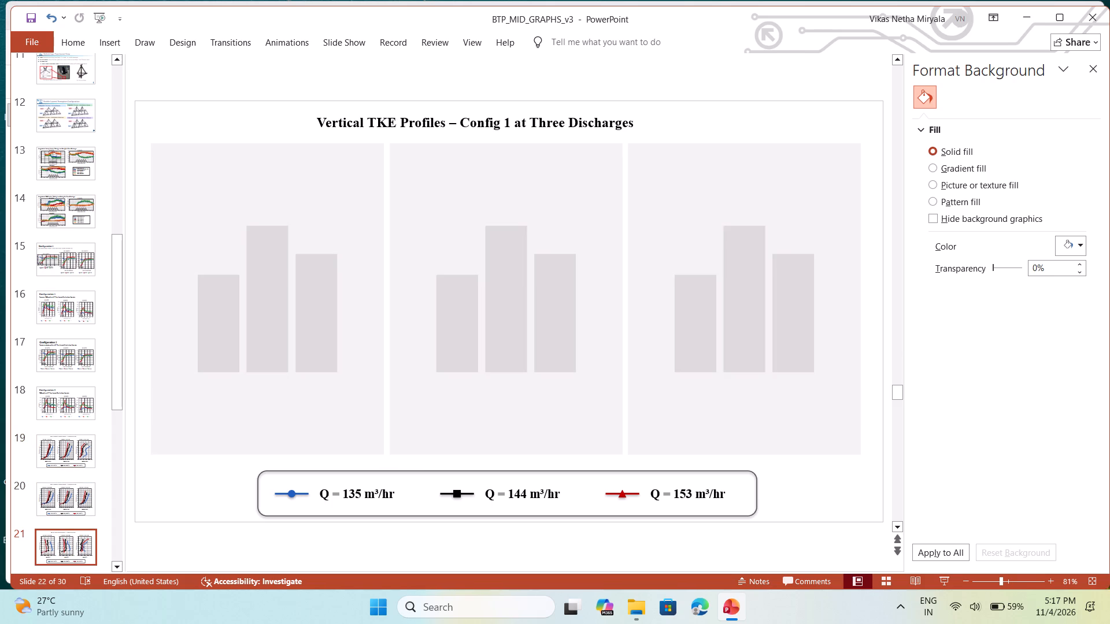
scroll(210, 434, down, 2)
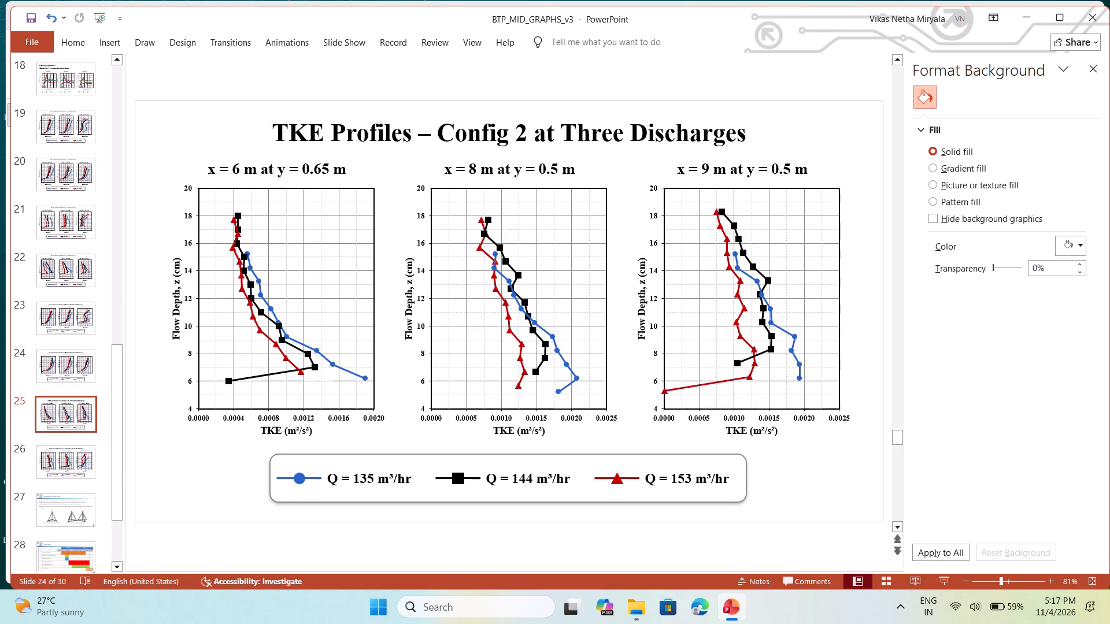
scroll(210, 434, down, 2)
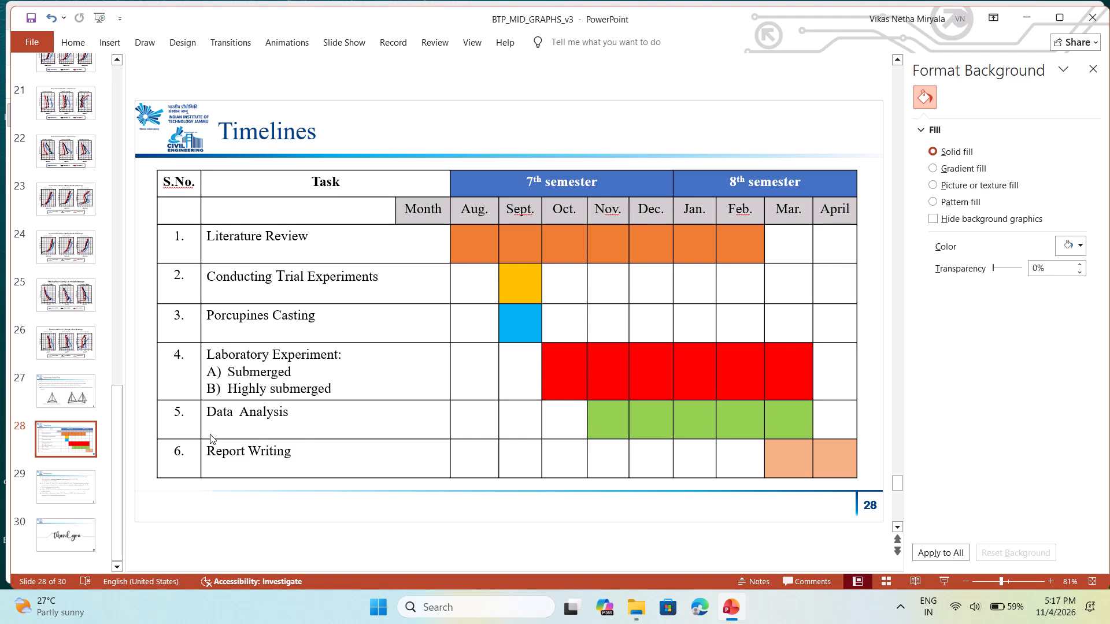
scroll(210, 434, up, 1)
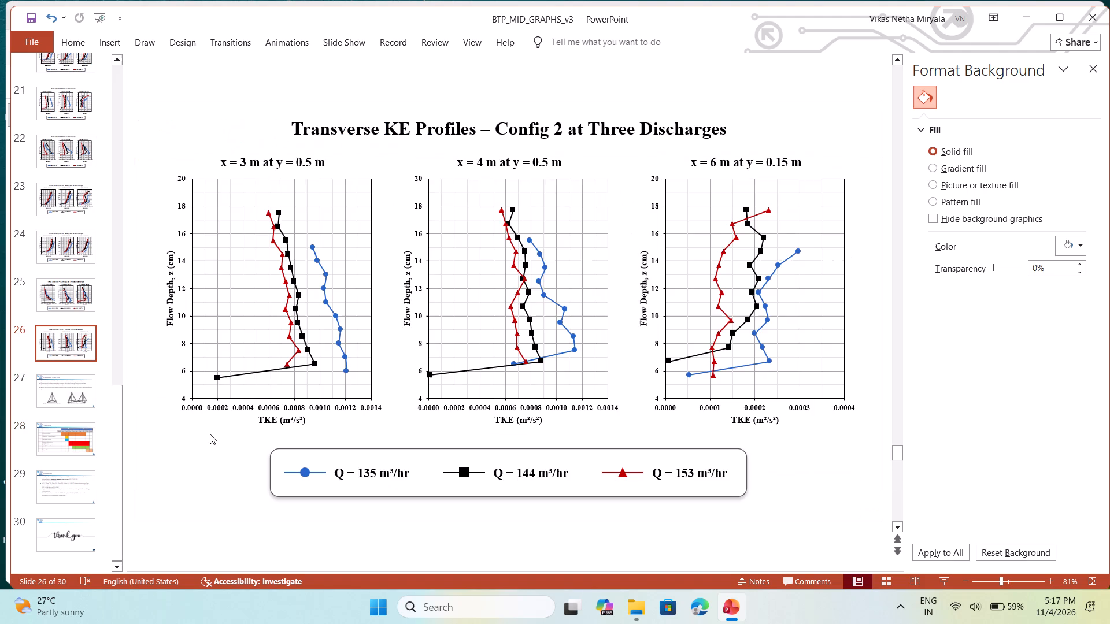
scroll(210, 434, up, 1)
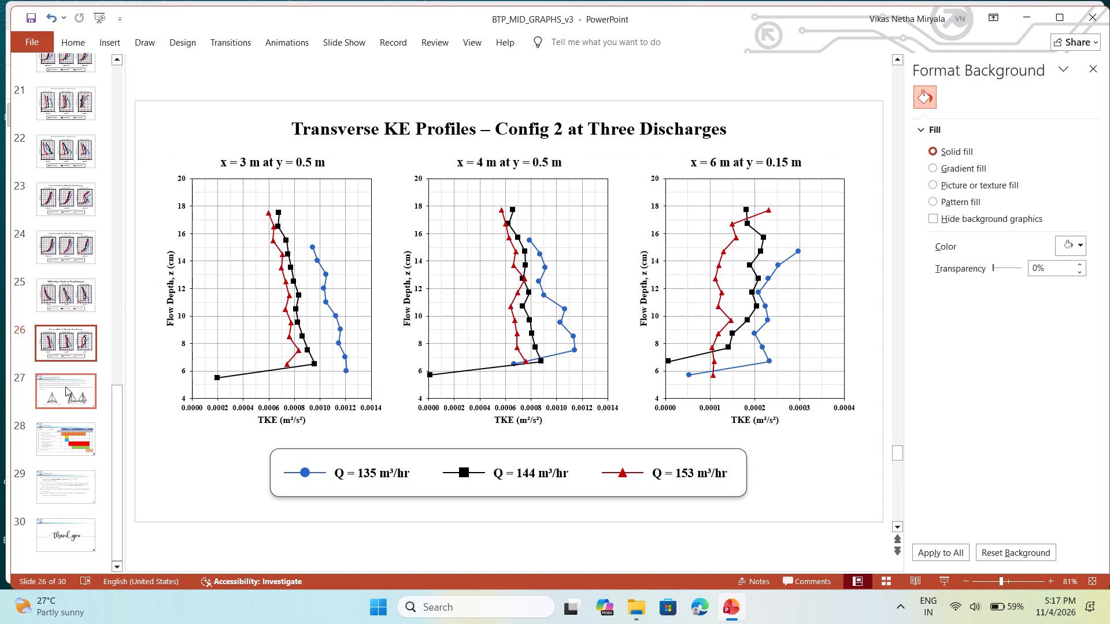
Go back through slides 25 to 15 and review the TKE and velocity profile charts of both configurations.
click(55, 318)
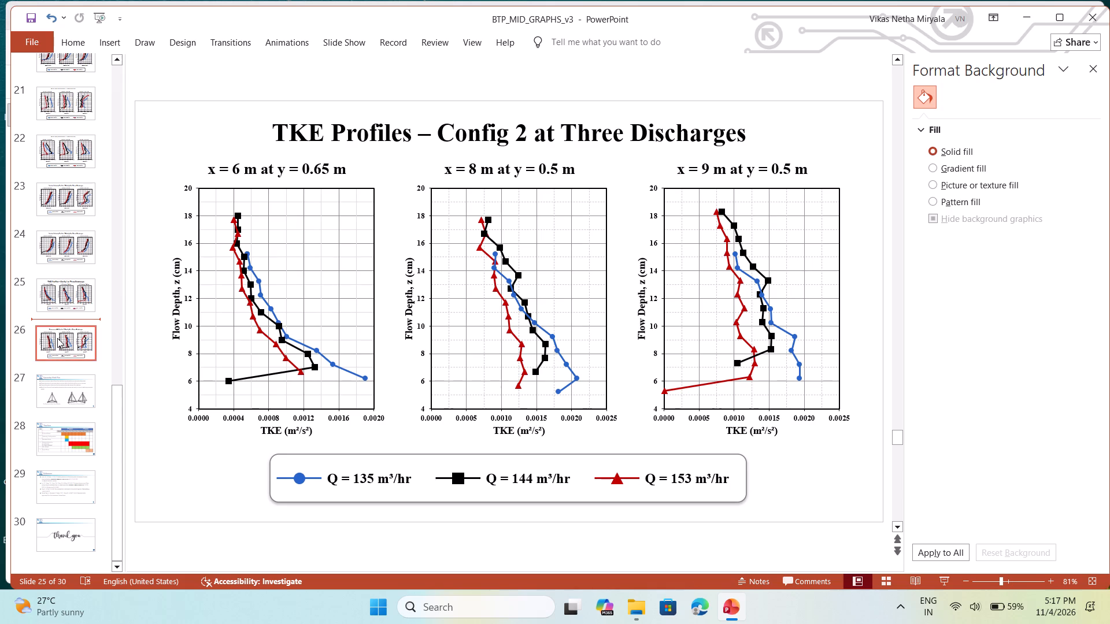
scroll(61, 291, up, 1)
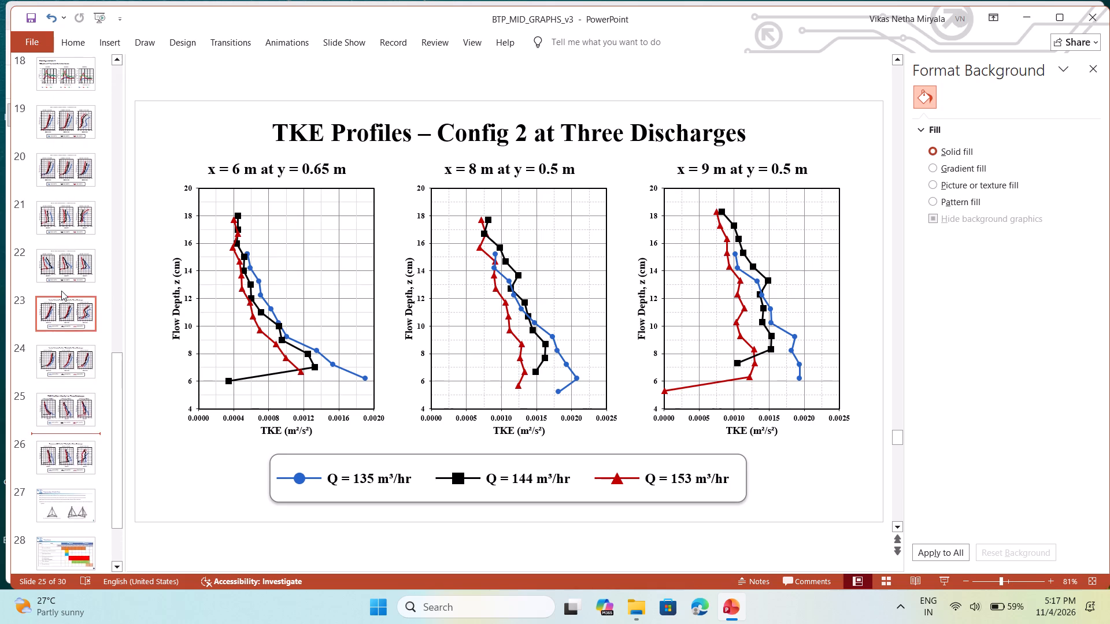
scroll(61, 291, up, 1)
click(58, 286)
scroll(58, 286, up, 1)
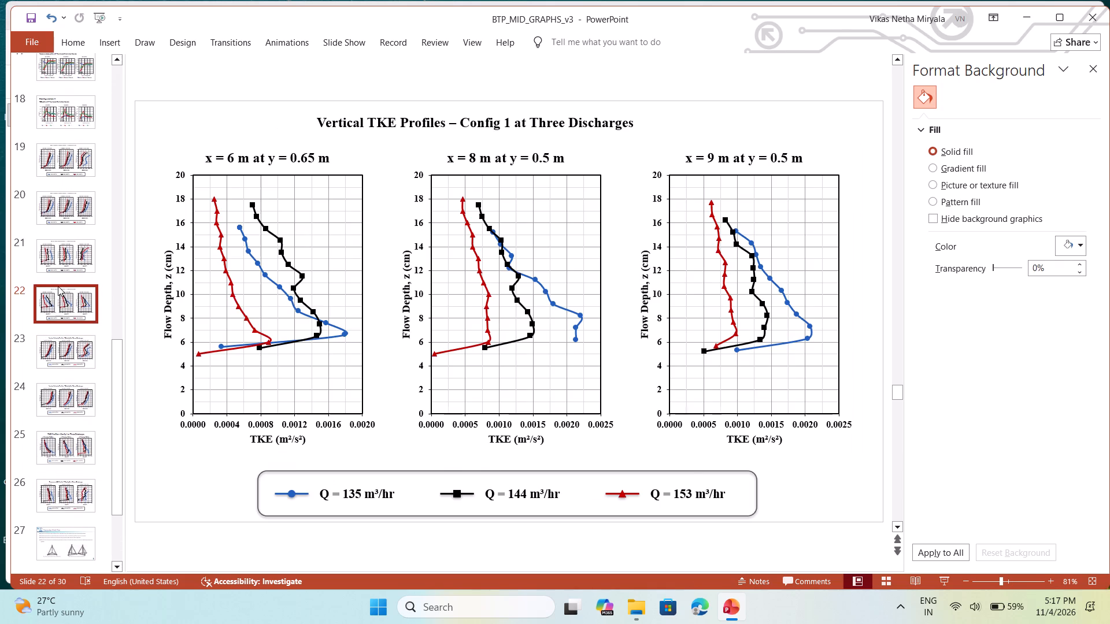
scroll(58, 286, up, 1)
click(58, 286)
scroll(58, 286, up, 1)
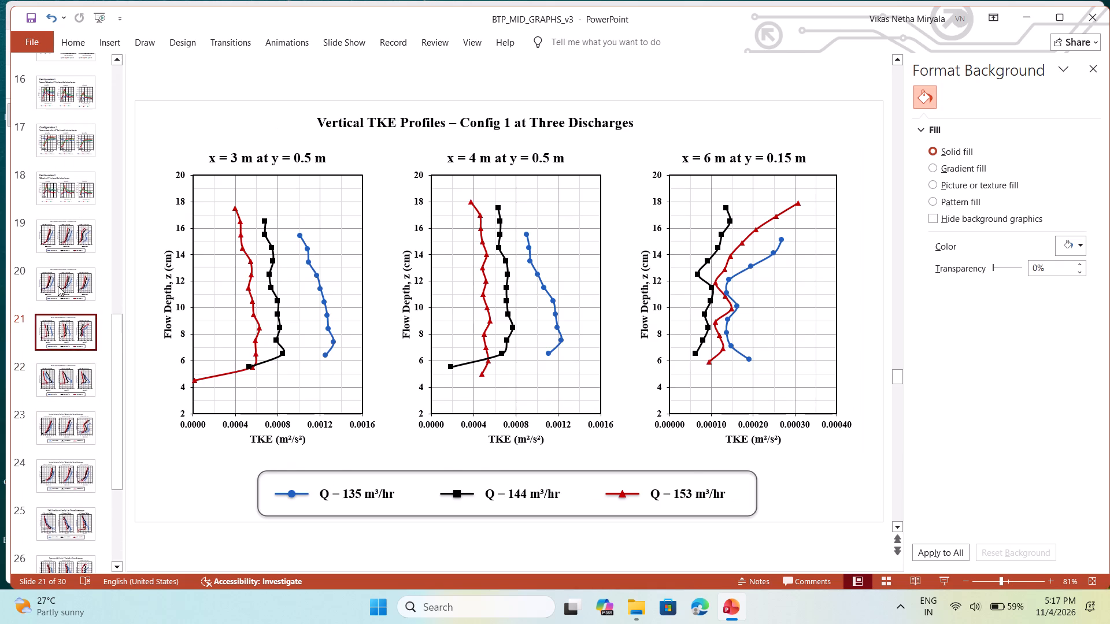
click(58, 286)
click(62, 223)
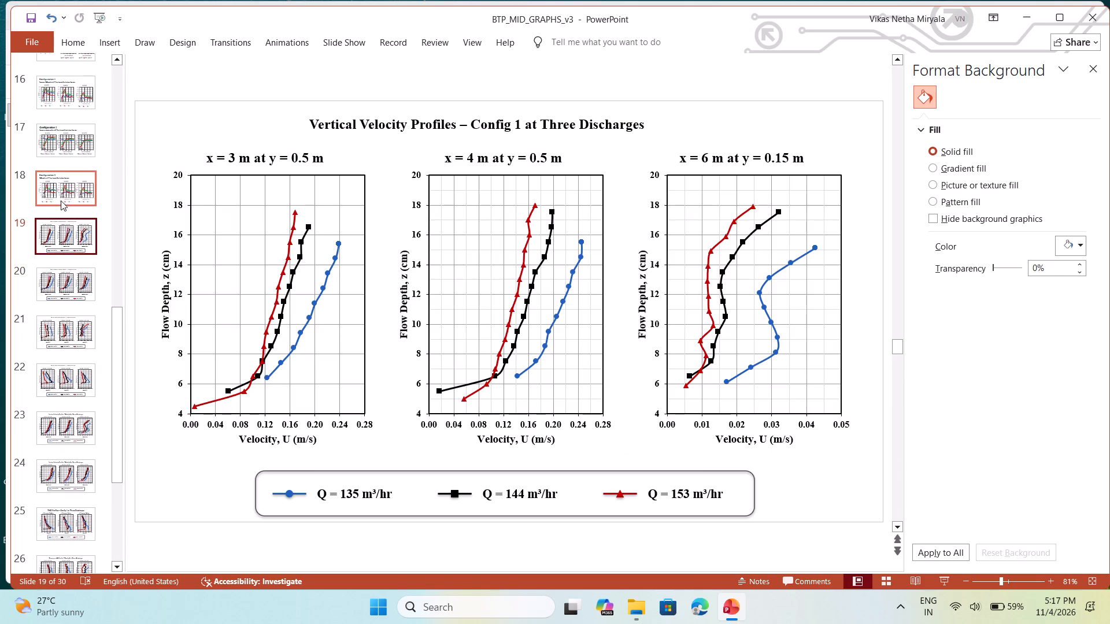
click(61, 199)
scroll(61, 199, up, 1)
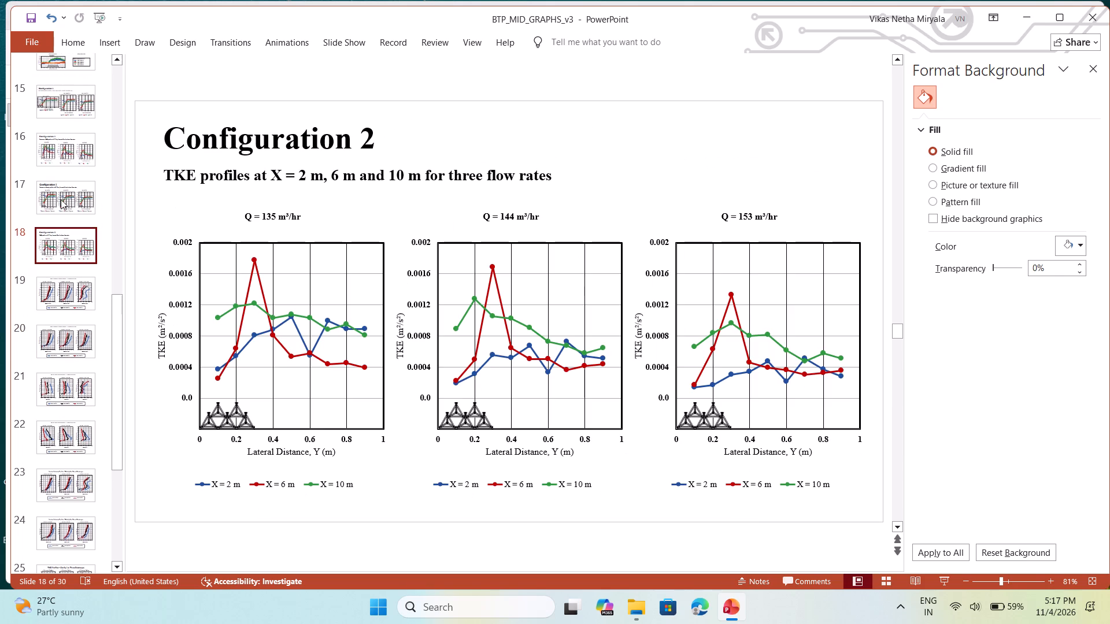
scroll(61, 199, up, 2)
click(54, 181)
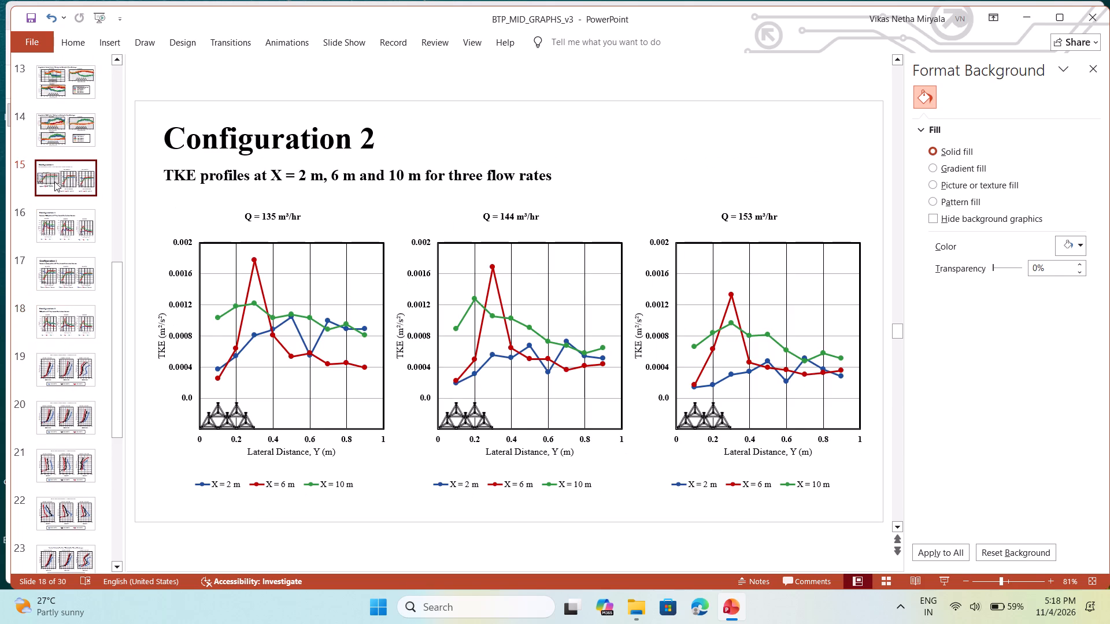
click(57, 213)
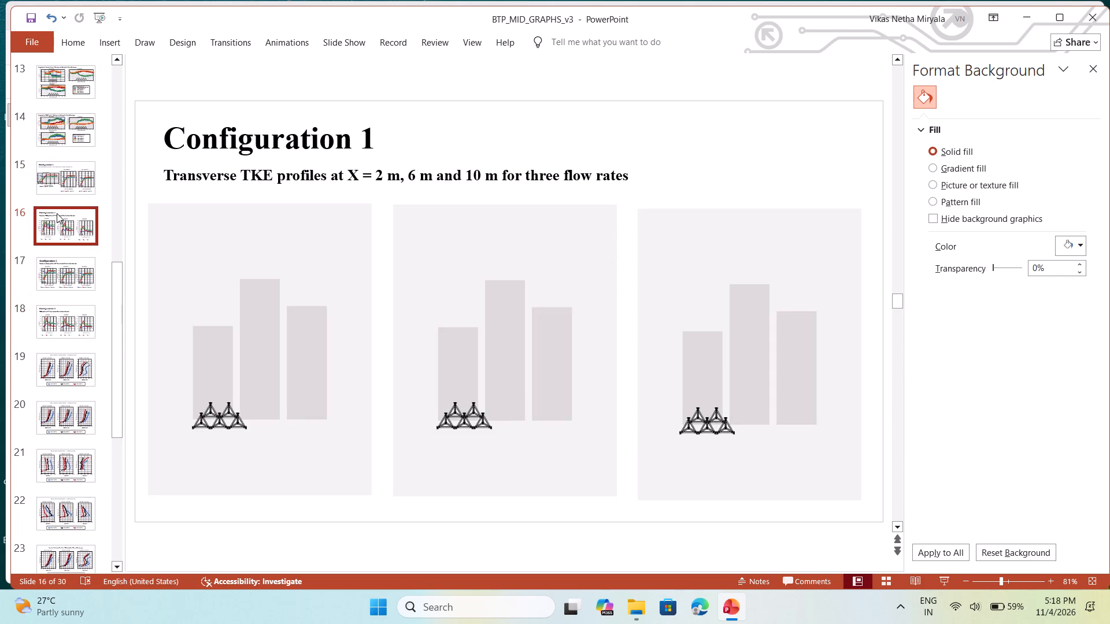
click(65, 271)
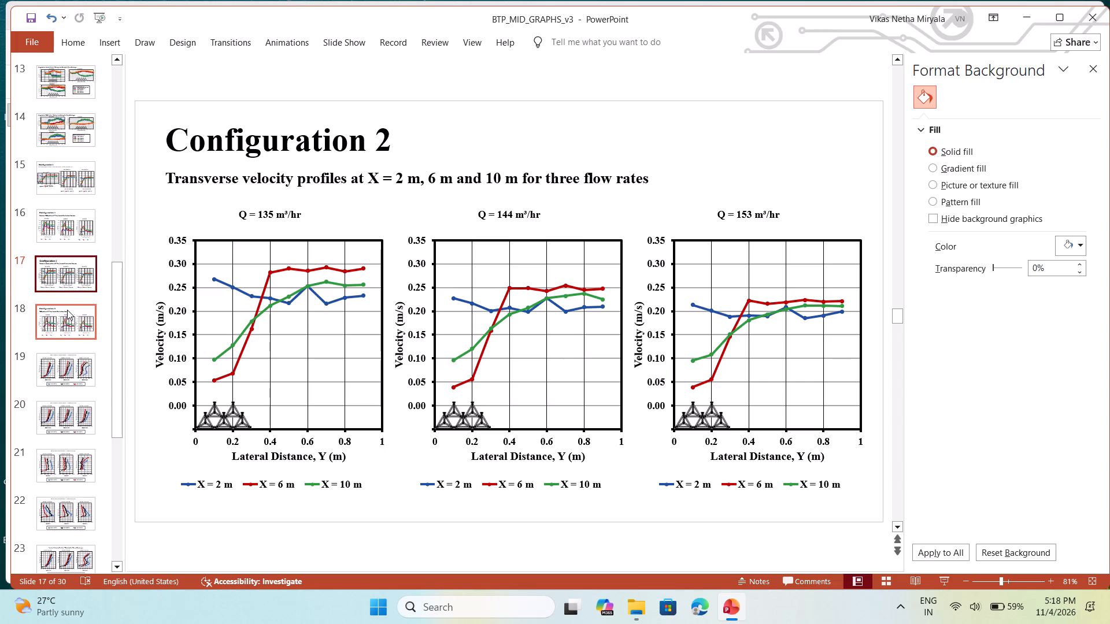
click(67, 310)
Set the velocity axis of slide 19's x = 3 m chart to a maximum of 0.25 and a major unit of 0.05.
click(71, 374)
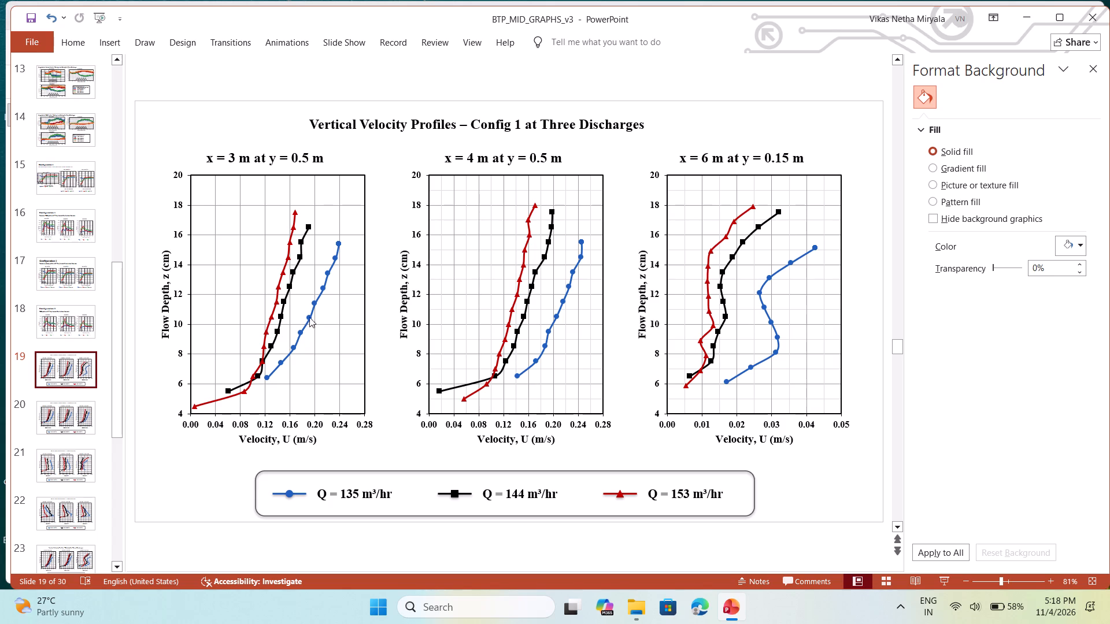
double_click(318, 421)
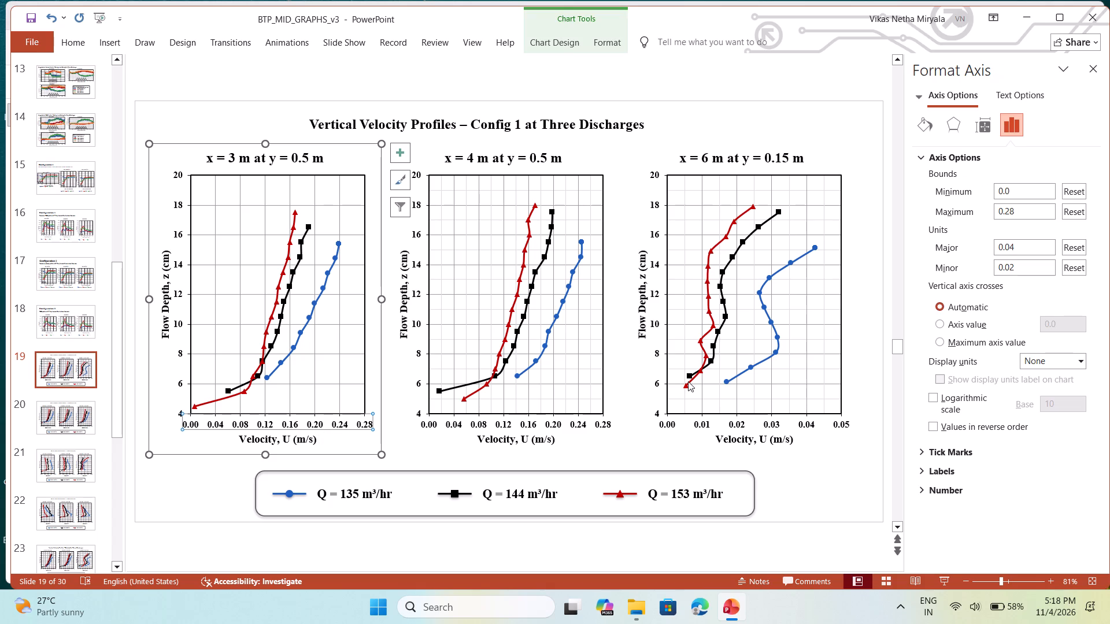
click(1020, 207)
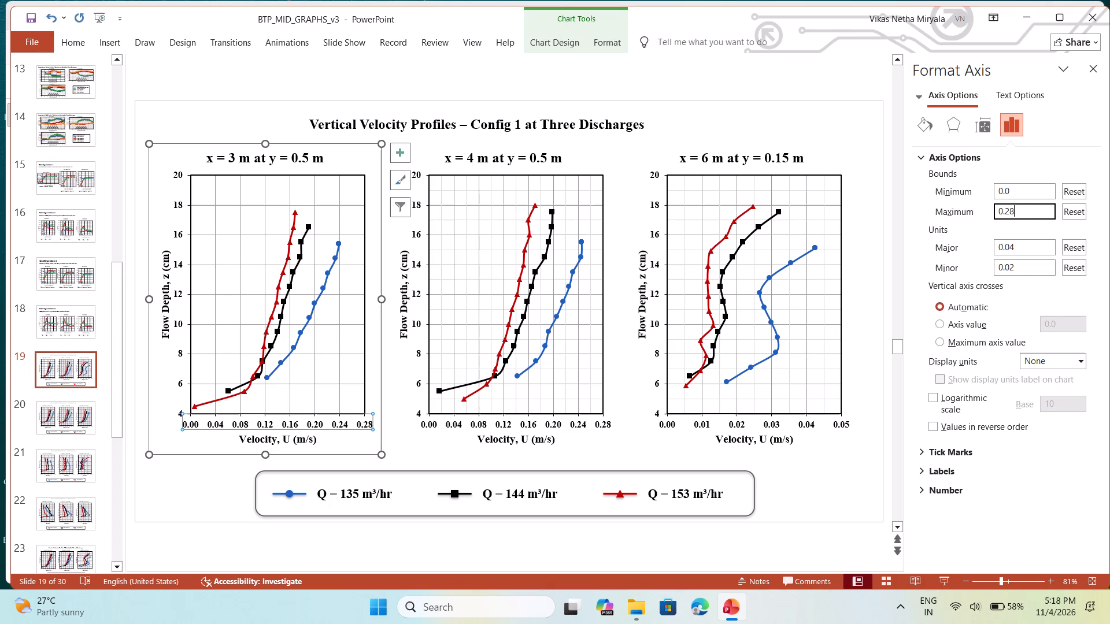
key(BackSpace)
key(5)
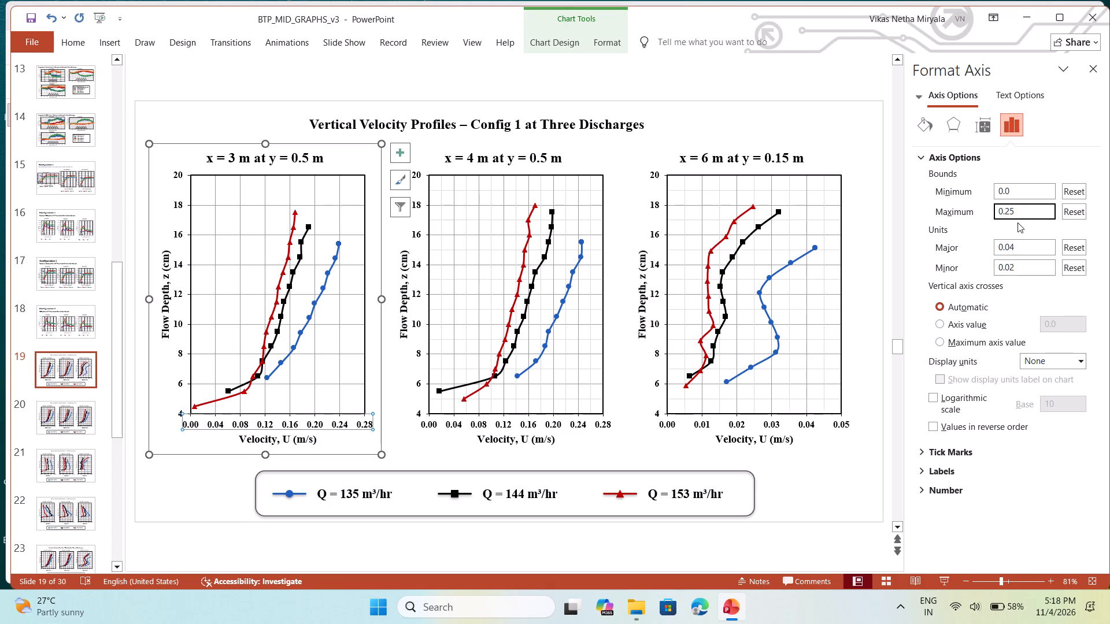
click(1016, 244)
key(BackSpace)
key(5)
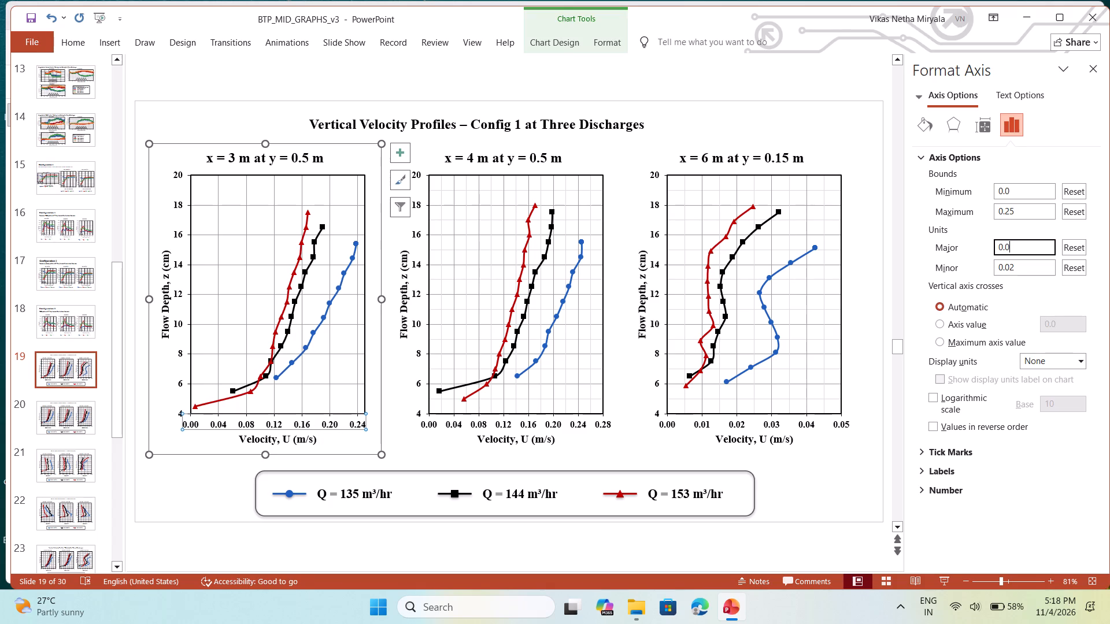
click(846, 474)
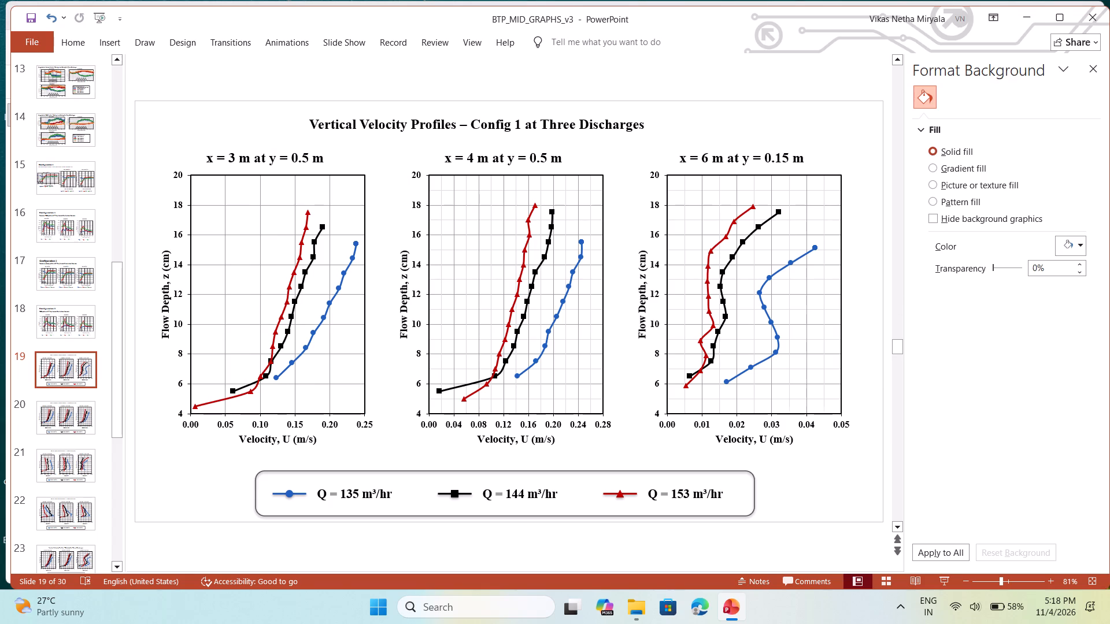
Save the presentation.
click(201, 491)
key(ctrl+s)
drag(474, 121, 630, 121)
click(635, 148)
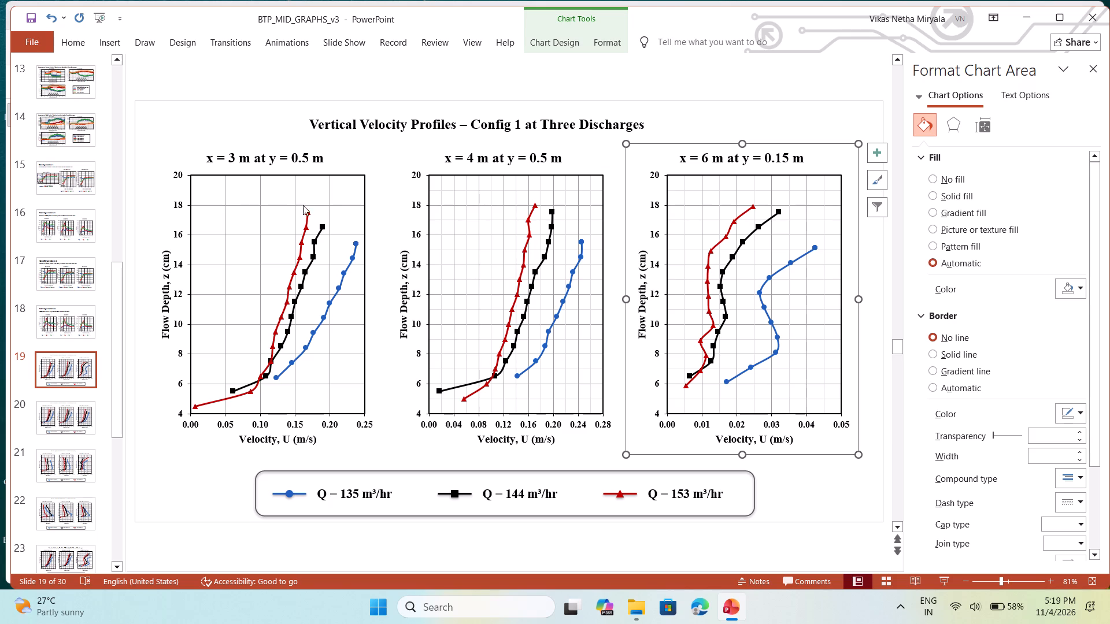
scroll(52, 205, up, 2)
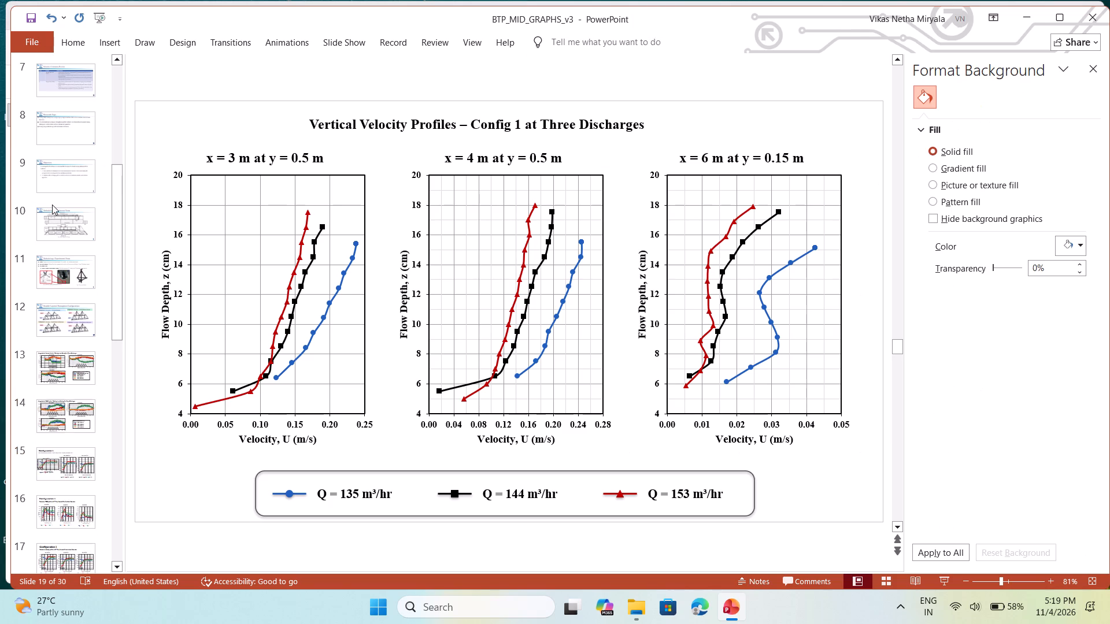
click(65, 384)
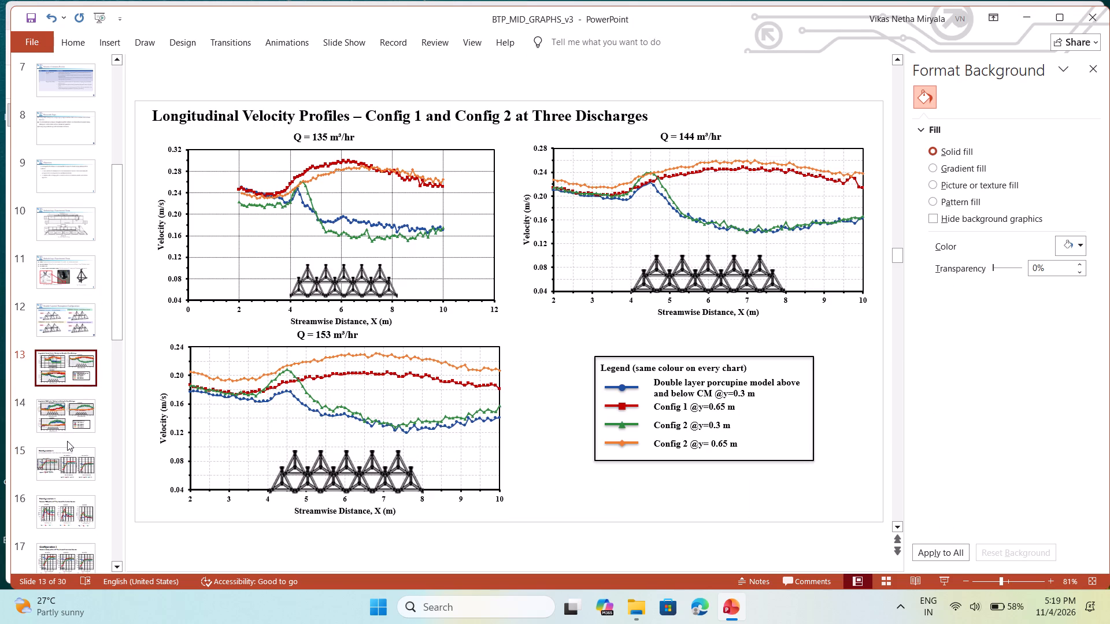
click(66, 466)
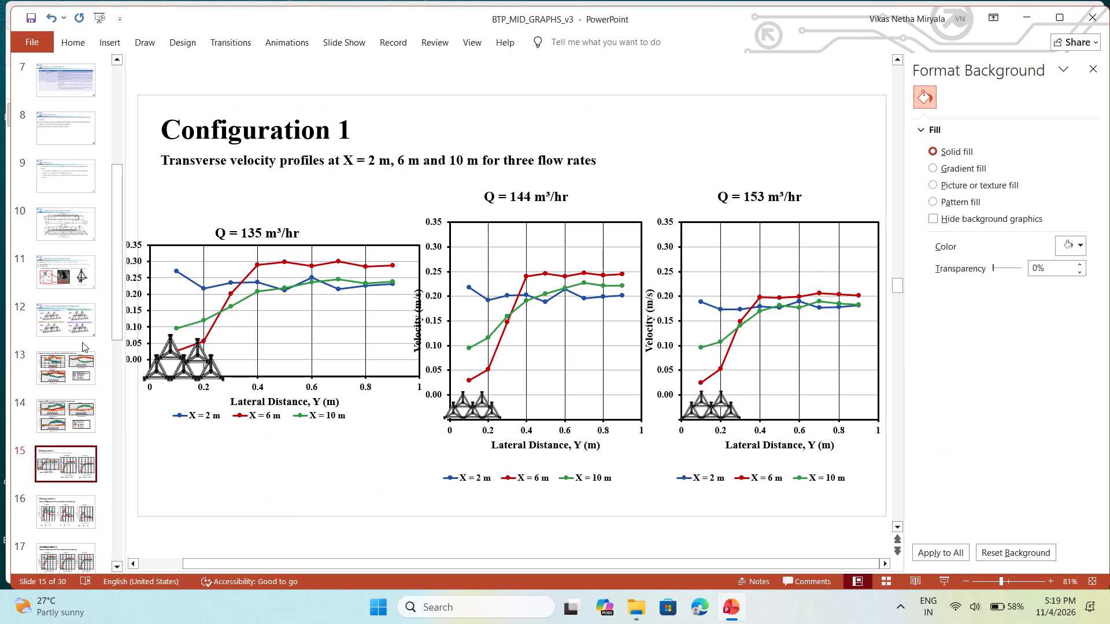
Set the line width of the red Config 1 @y=0.65 m series in slide 13's Q = 135 m³/hr chart to 2 pt.
click(62, 358)
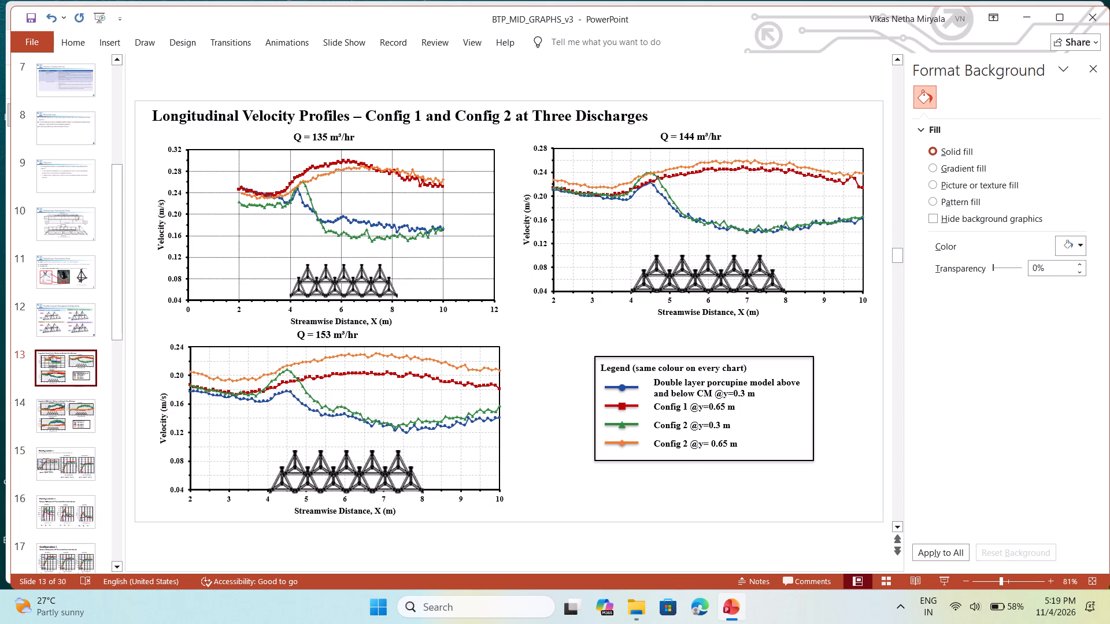
click(627, 478)
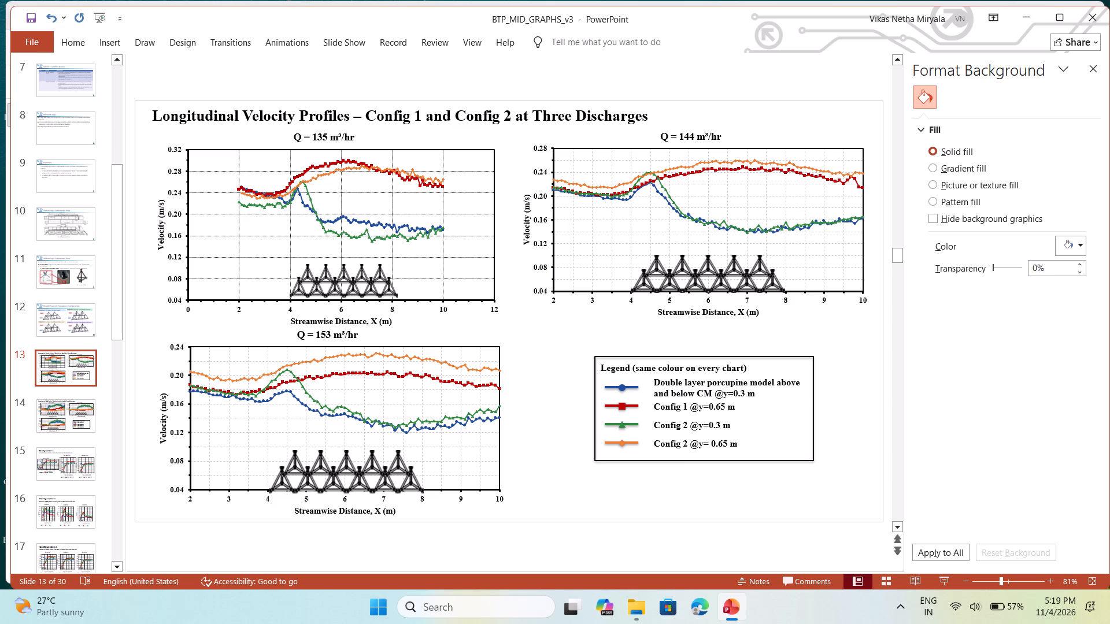
click(309, 169)
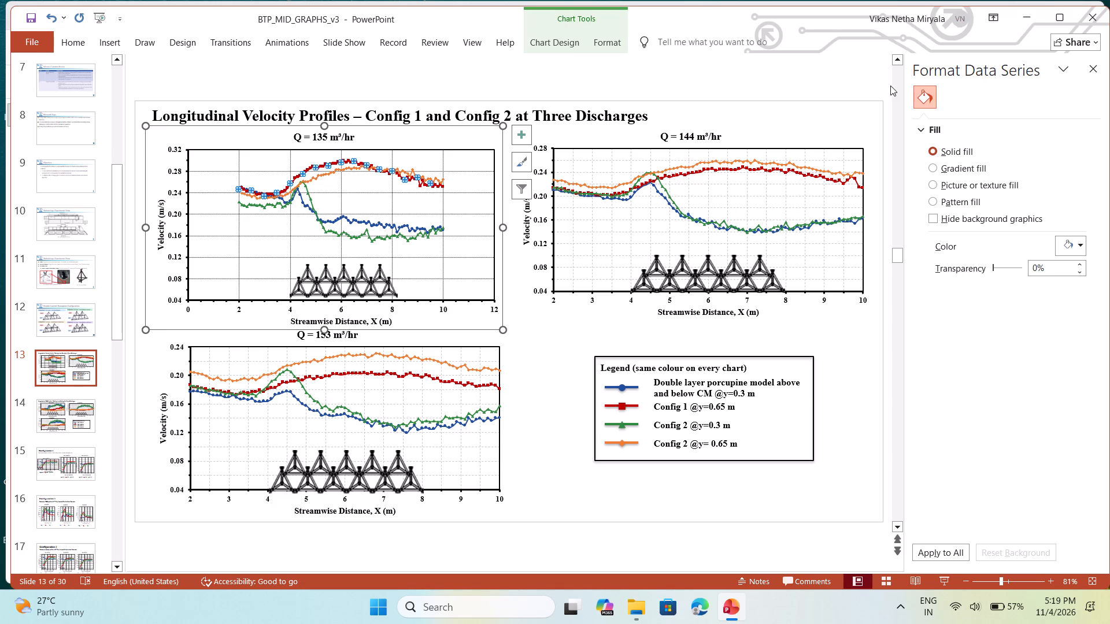
click(956, 127)
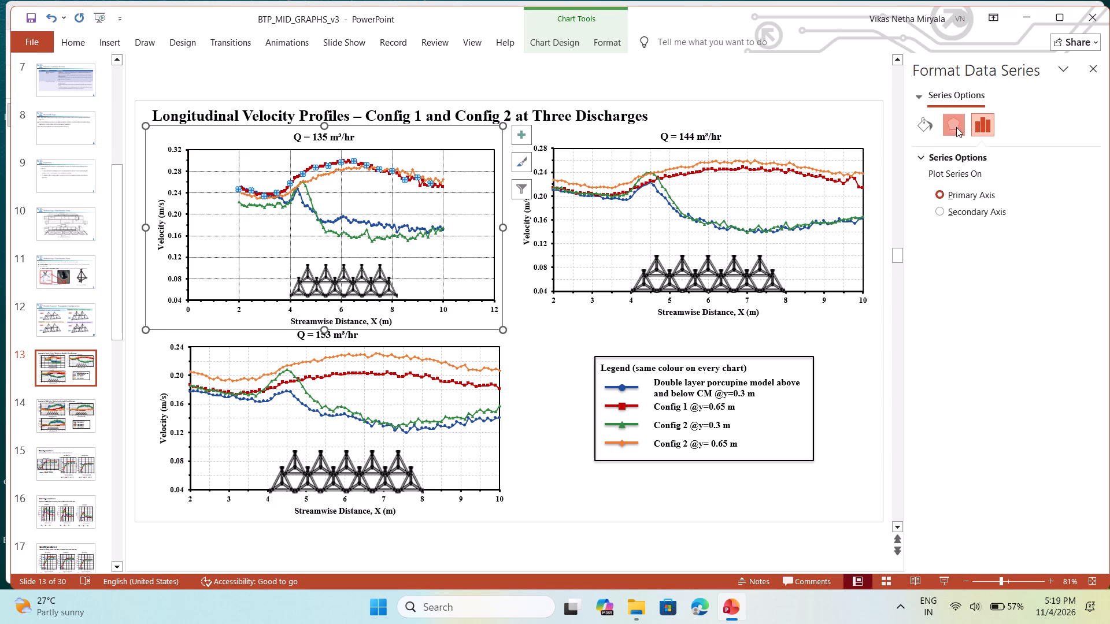
click(924, 128)
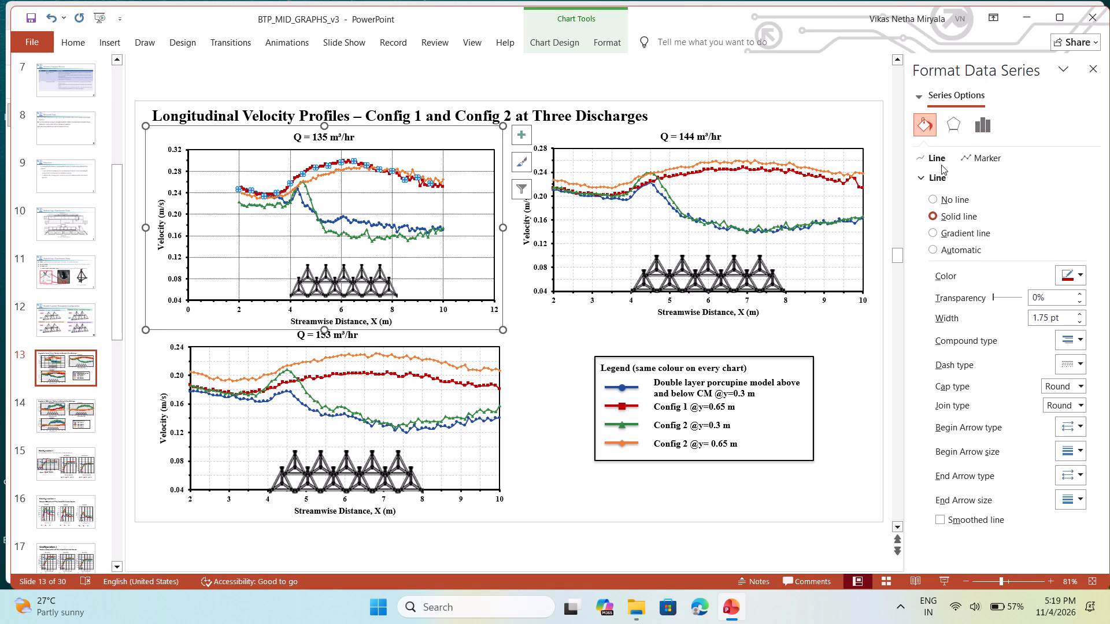
click(941, 158)
click(1079, 315)
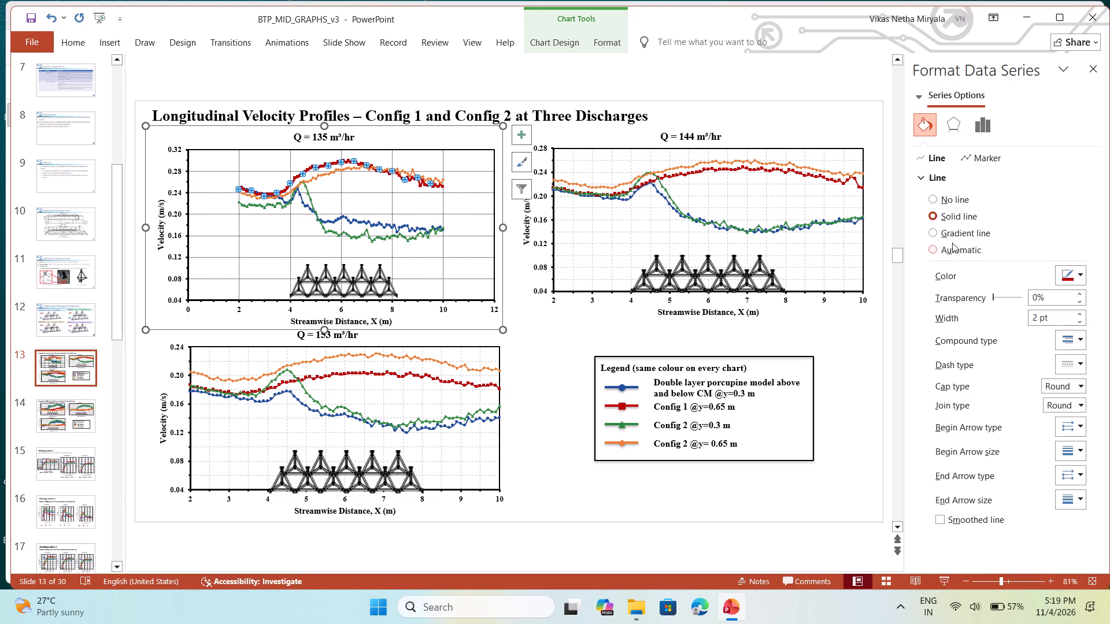
Set the line widths of the orange, green and blue series in slide 13's Q = 135 m³/hr chart to 2 pt.
click(339, 170)
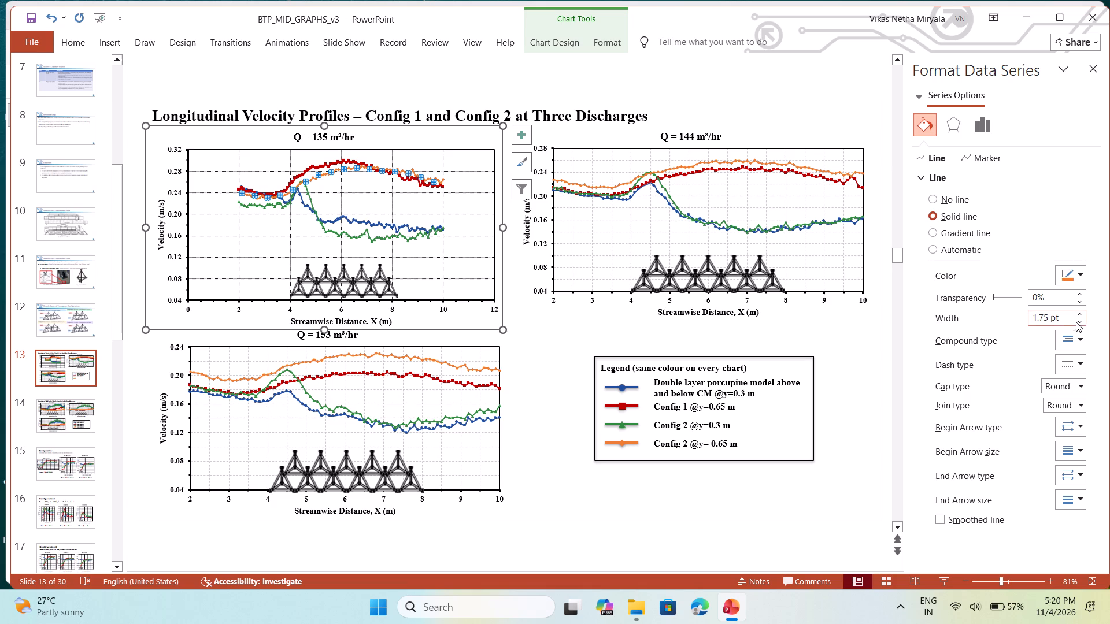
click(1078, 314)
click(384, 237)
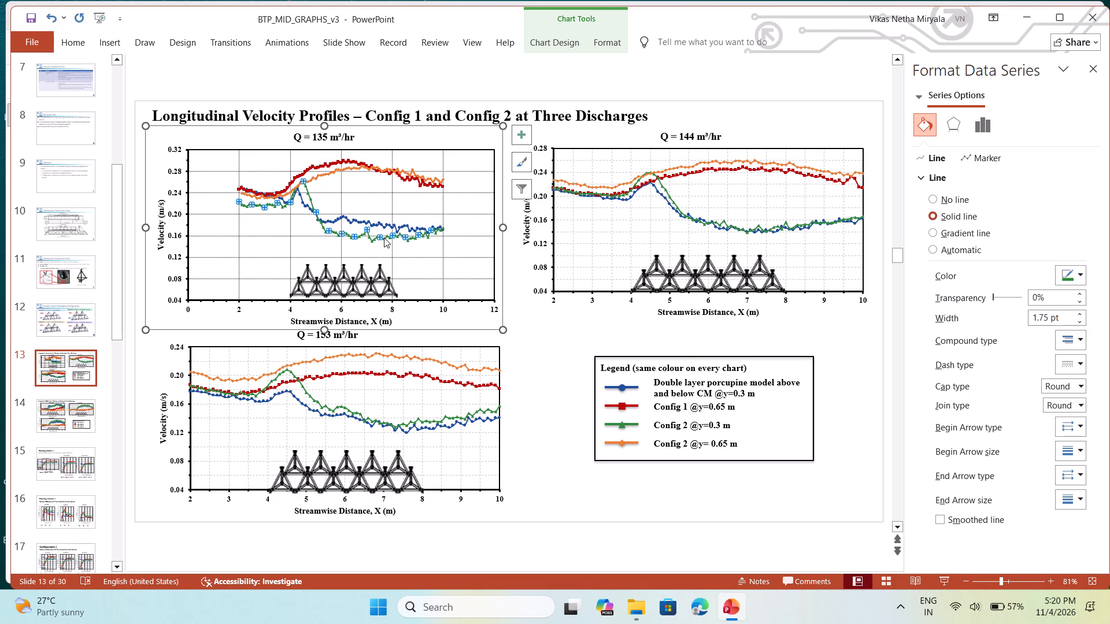
click(1077, 311)
click(339, 217)
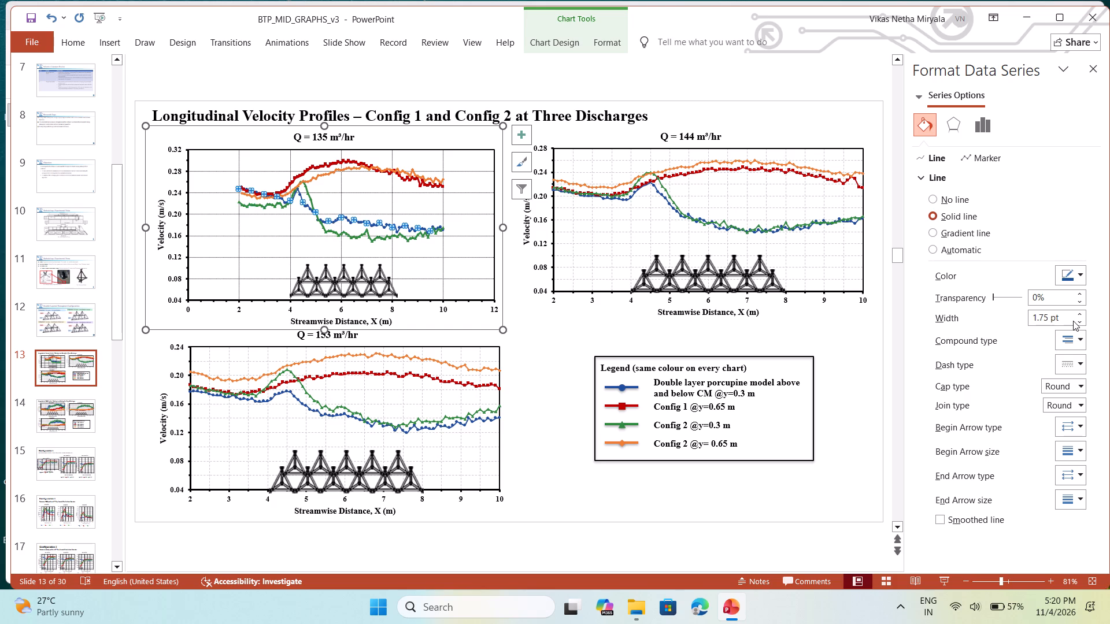
click(1077, 316)
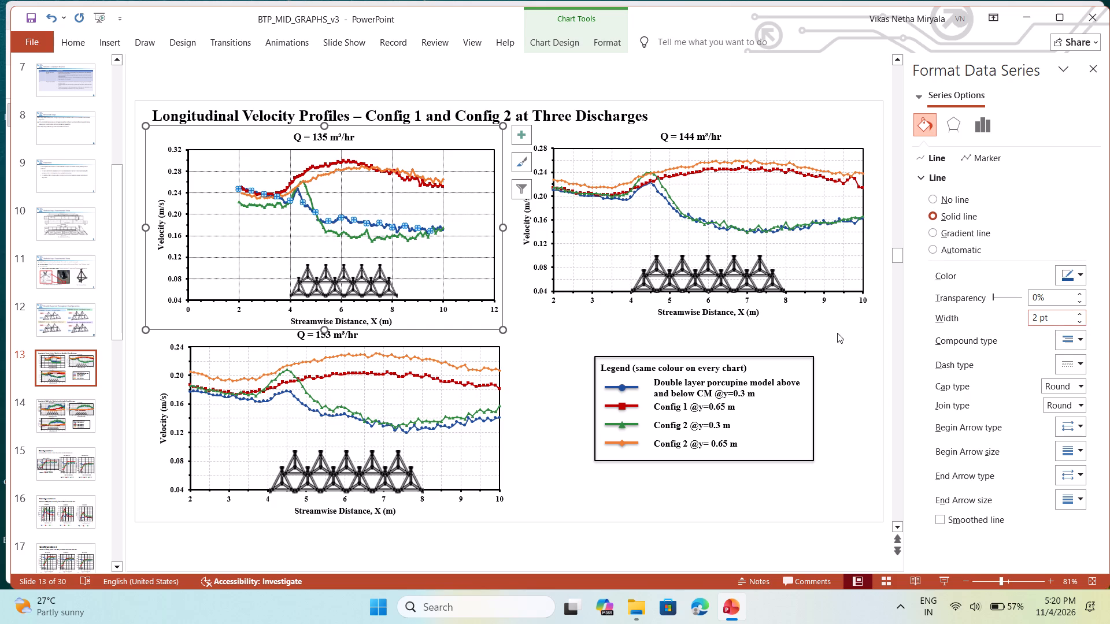
click(837, 333)
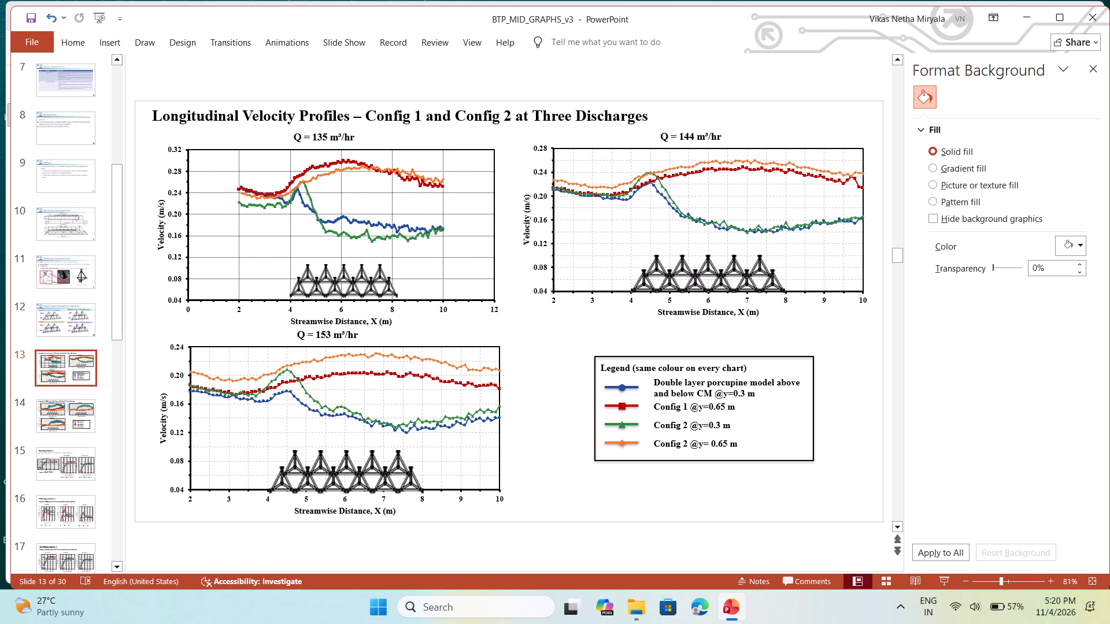
Preview slide 13's velocity profile charts full screen as a slide show and return to editing the slide.
click(945, 577)
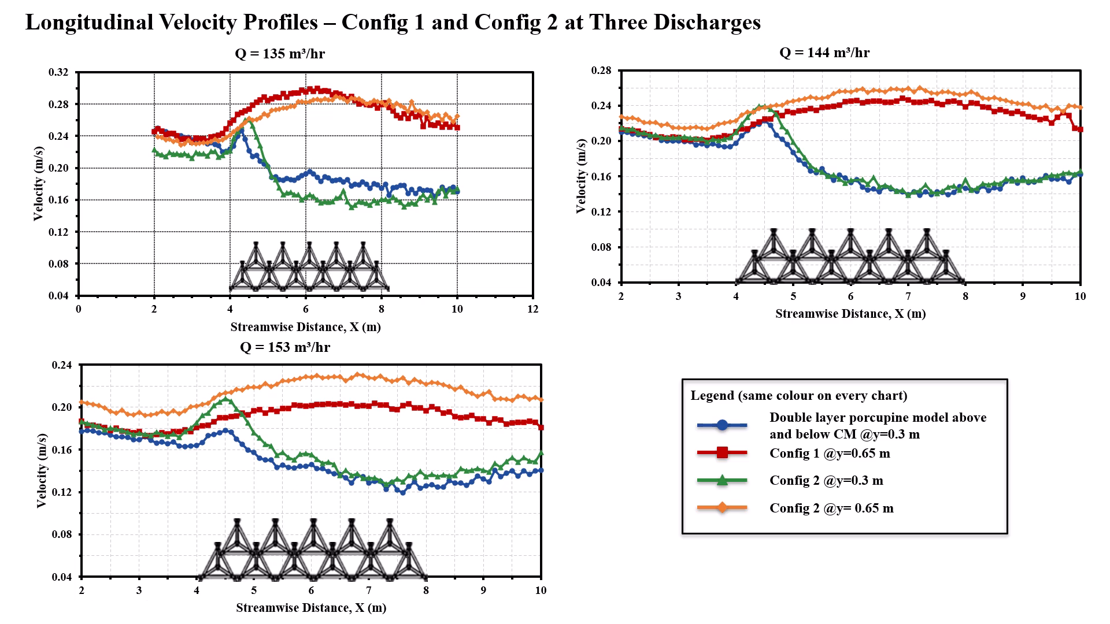
click(290, 271)
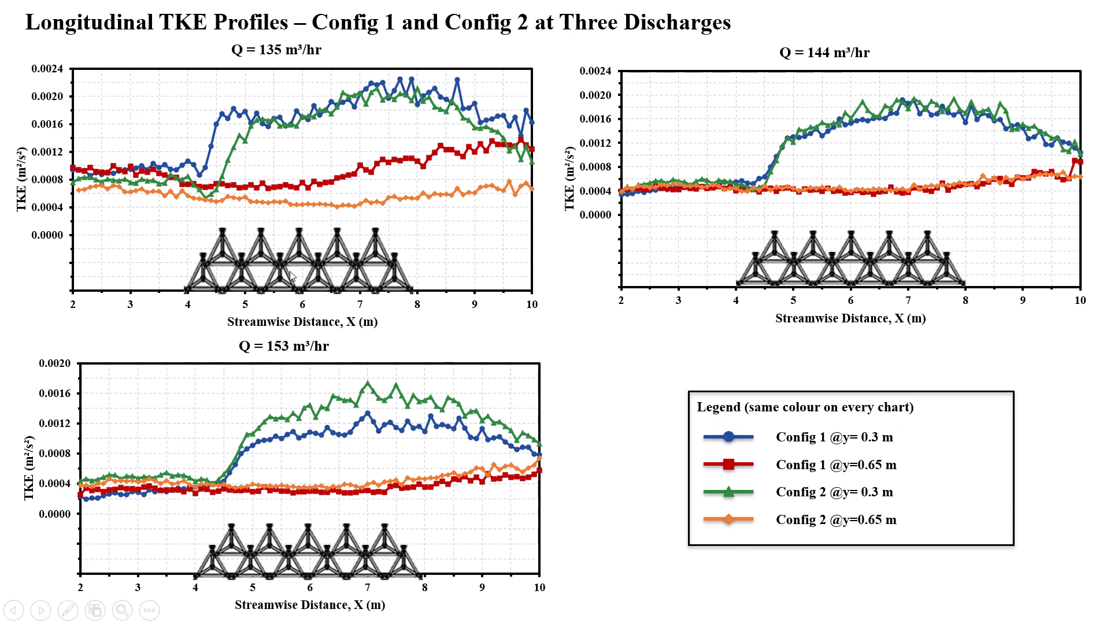
key(Escape)
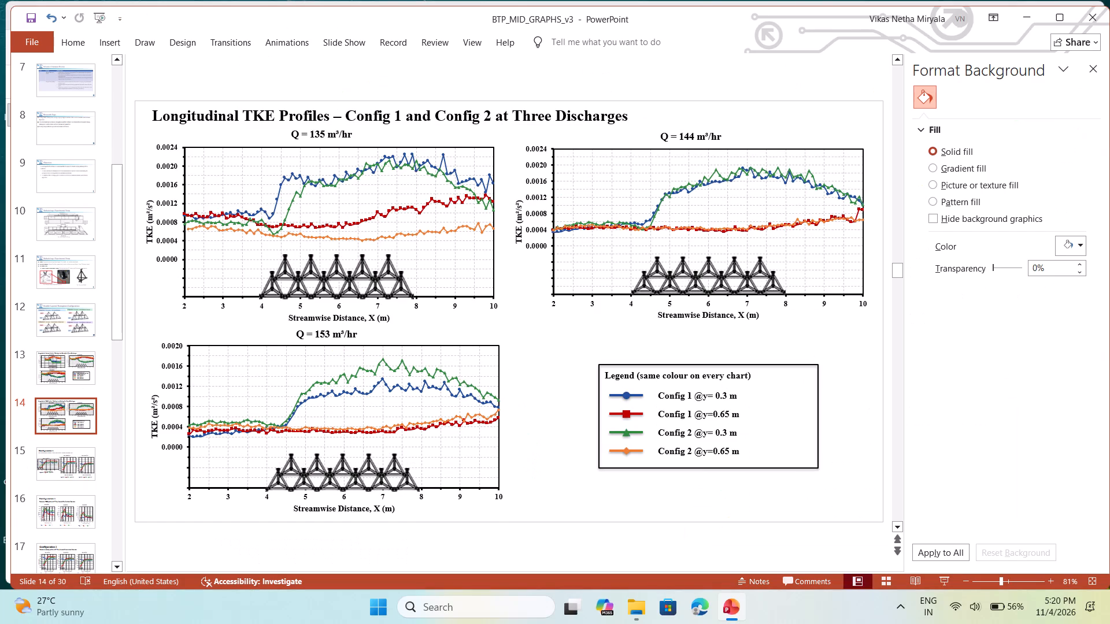
click(76, 373)
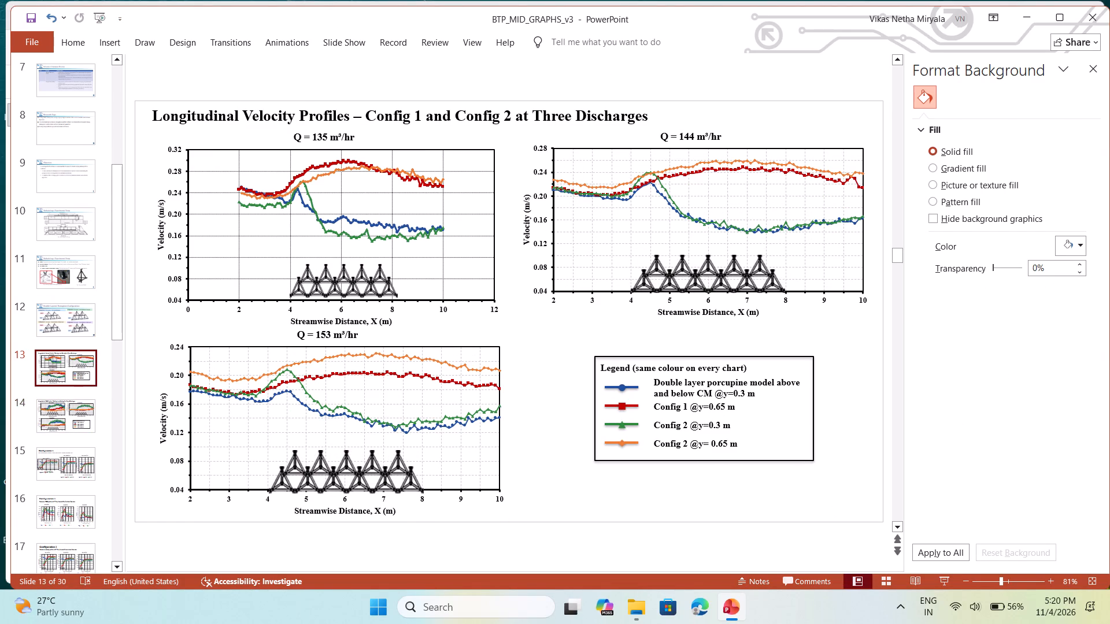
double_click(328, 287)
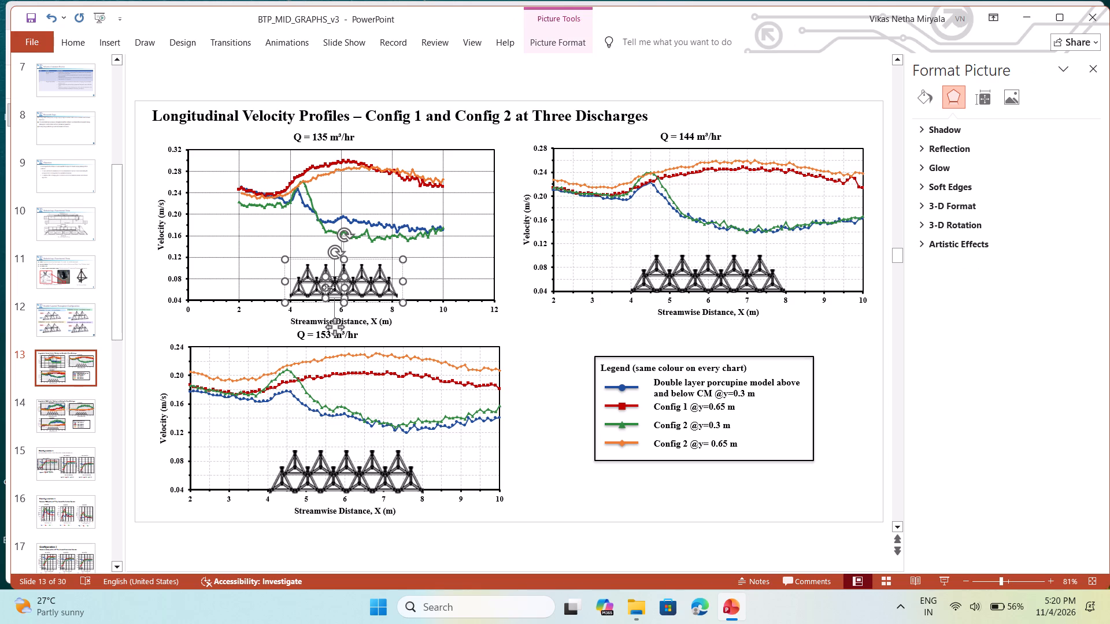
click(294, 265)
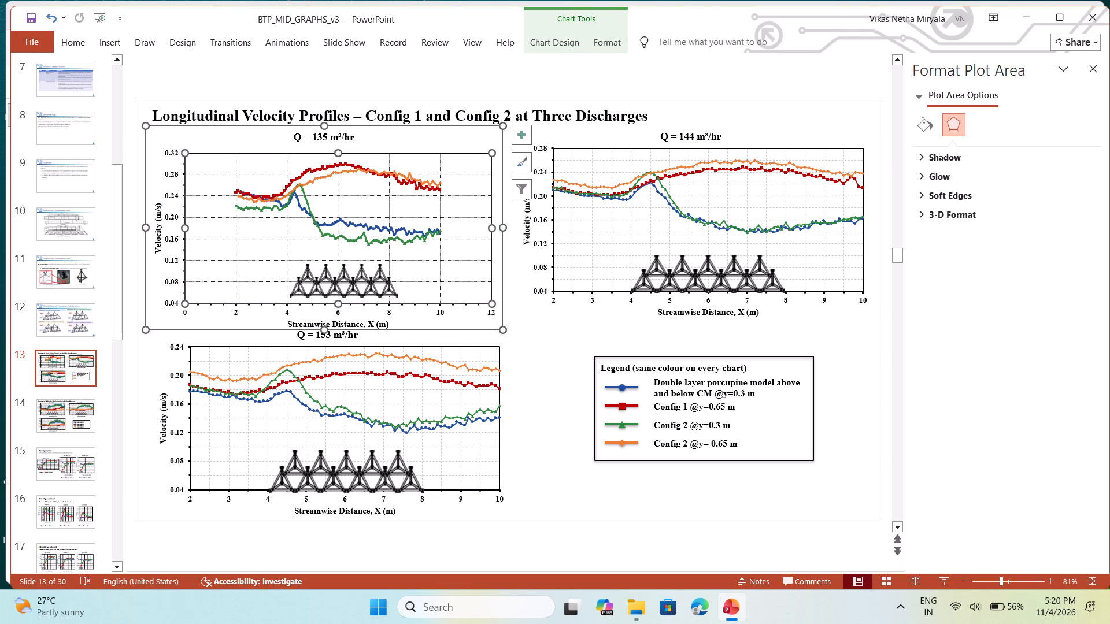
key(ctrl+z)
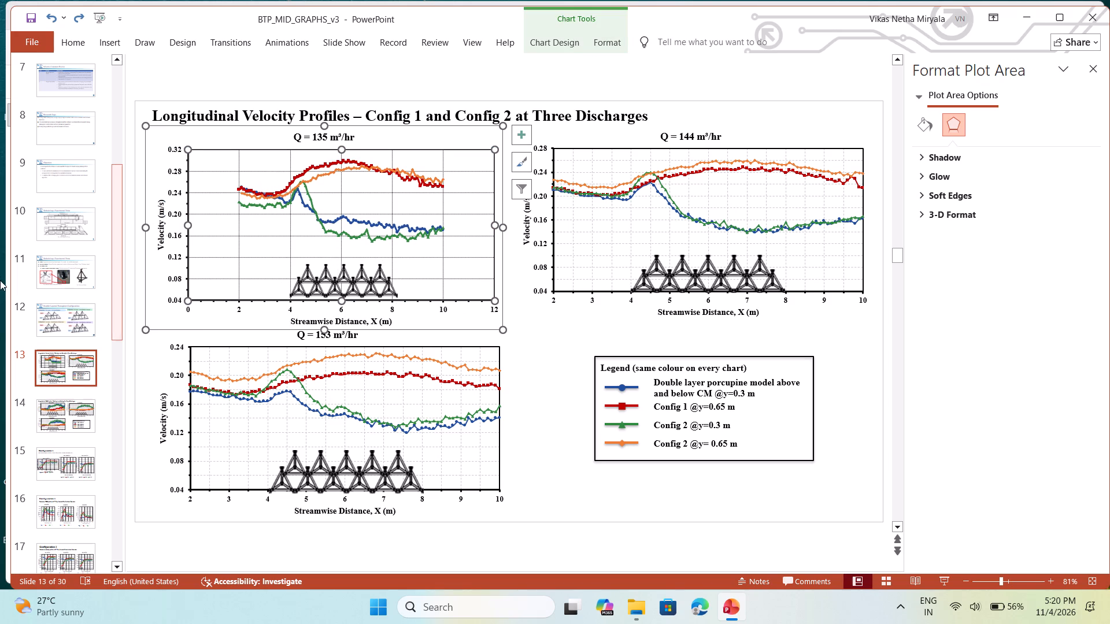
Raise the first two upper-layer porcupines from the upstream end slightly in slide 13's Q = 135 m³/hr chart, separating them from the lower layer.
click(57, 325)
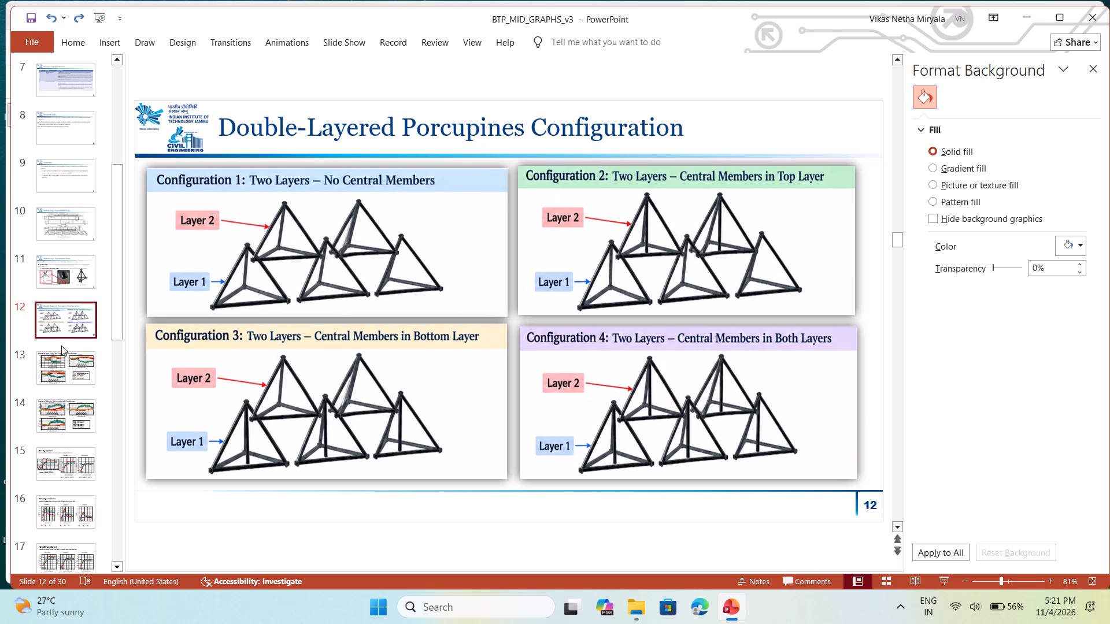
click(73, 381)
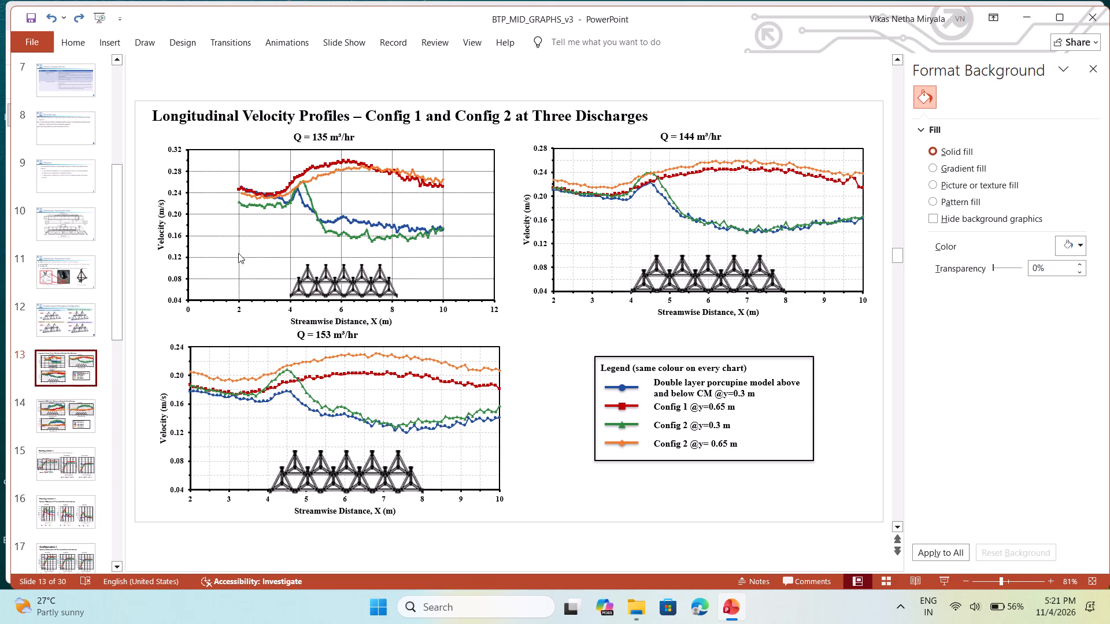
click(308, 276)
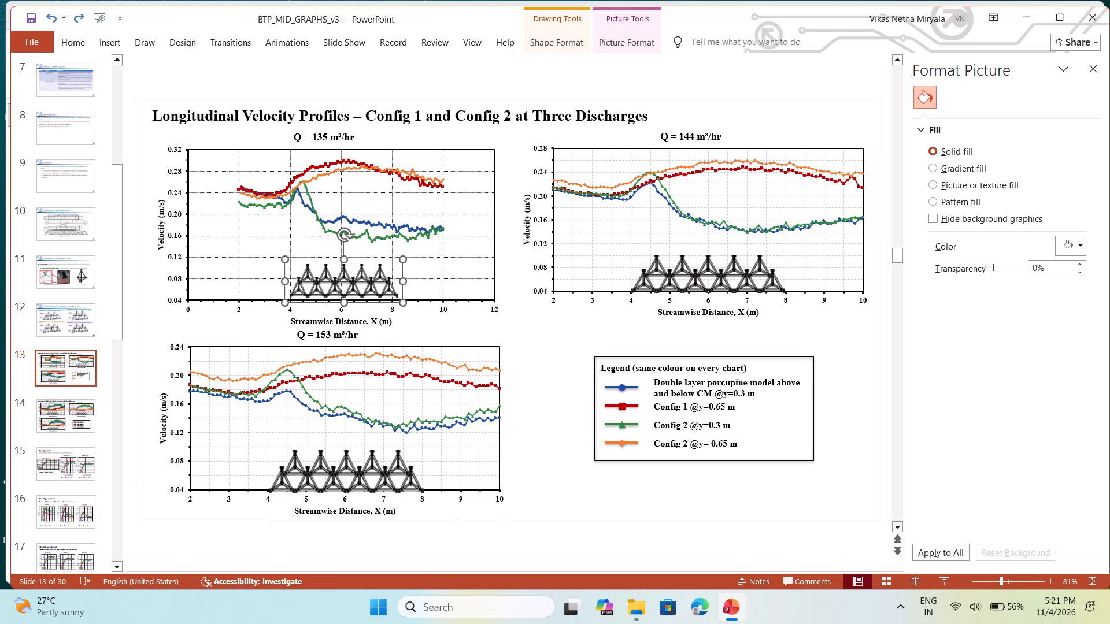
click(311, 282)
drag(309, 276, 308, 270)
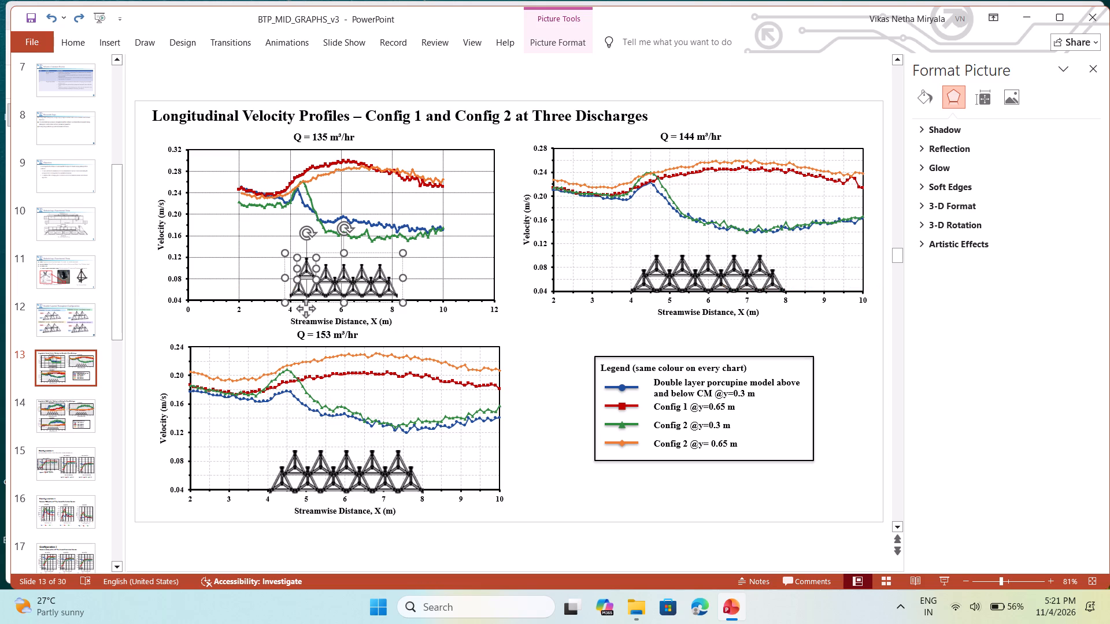
click(534, 337)
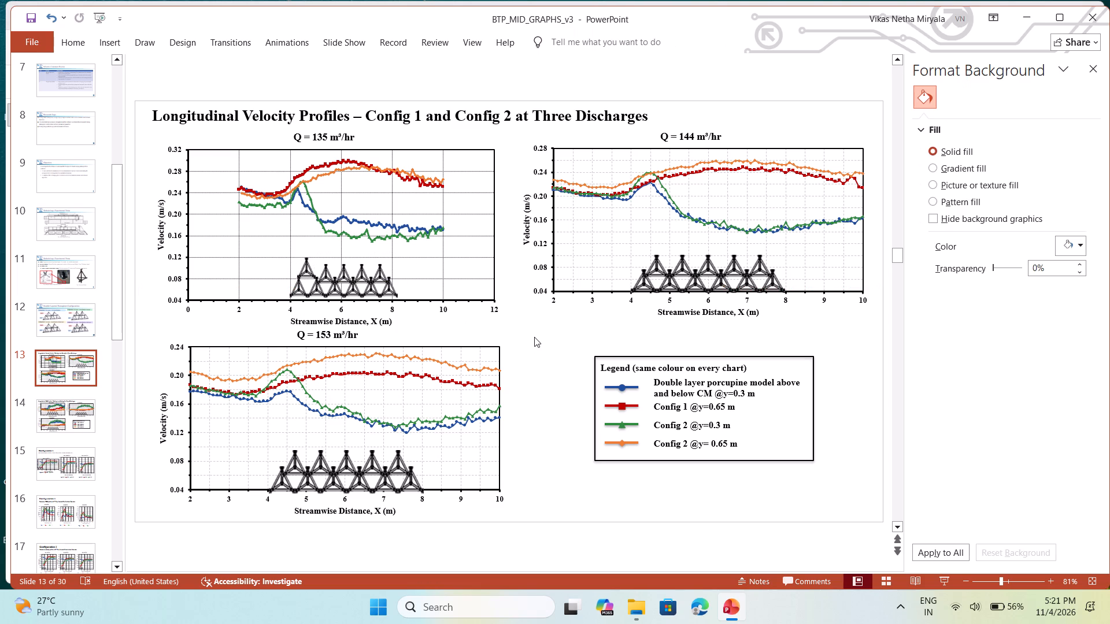
click(326, 269)
click(326, 269)
drag(324, 268, 324, 262)
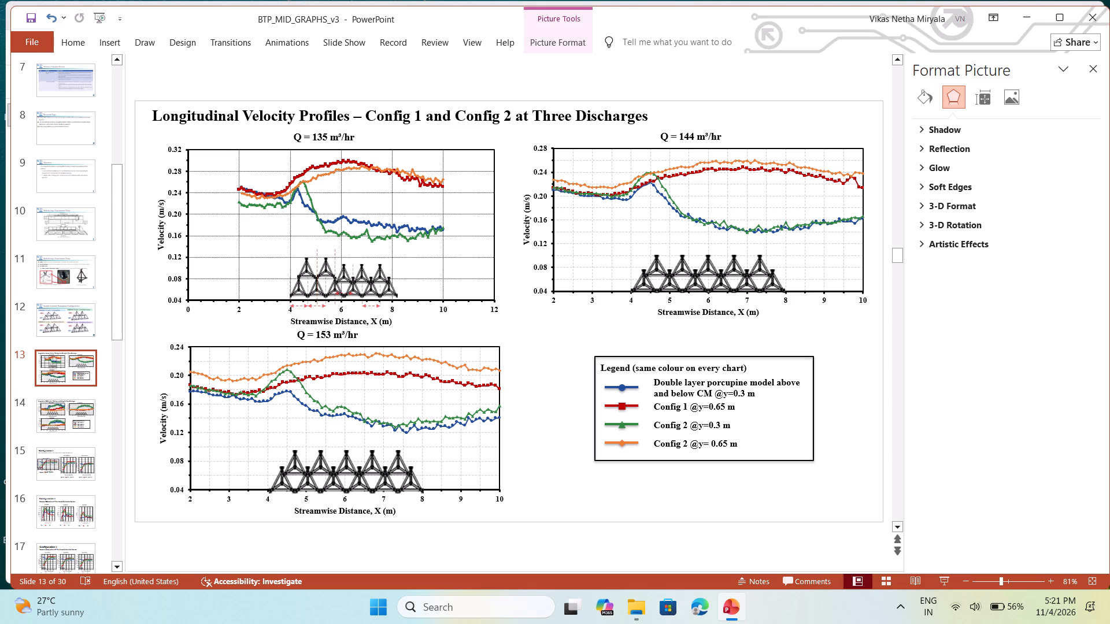
drag(324, 262, 324, 262)
click(531, 317)
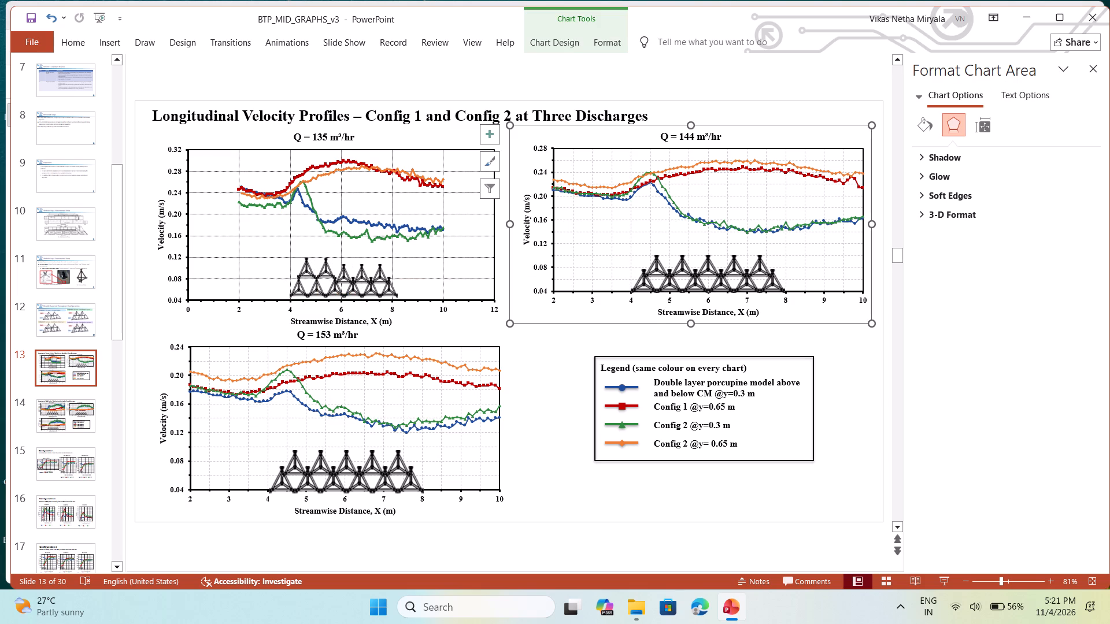
Raise the remaining three upper-layer porcupines in the Q = 135 m³/hr chart to align with the first two.
click(347, 270)
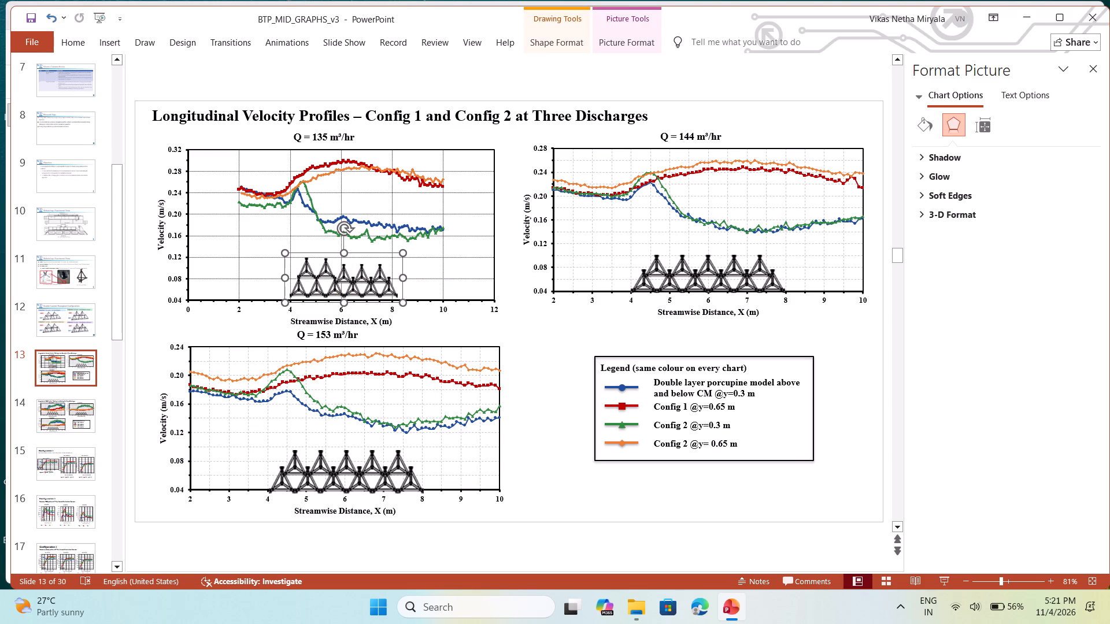
click(341, 271)
drag(345, 271, 346, 263)
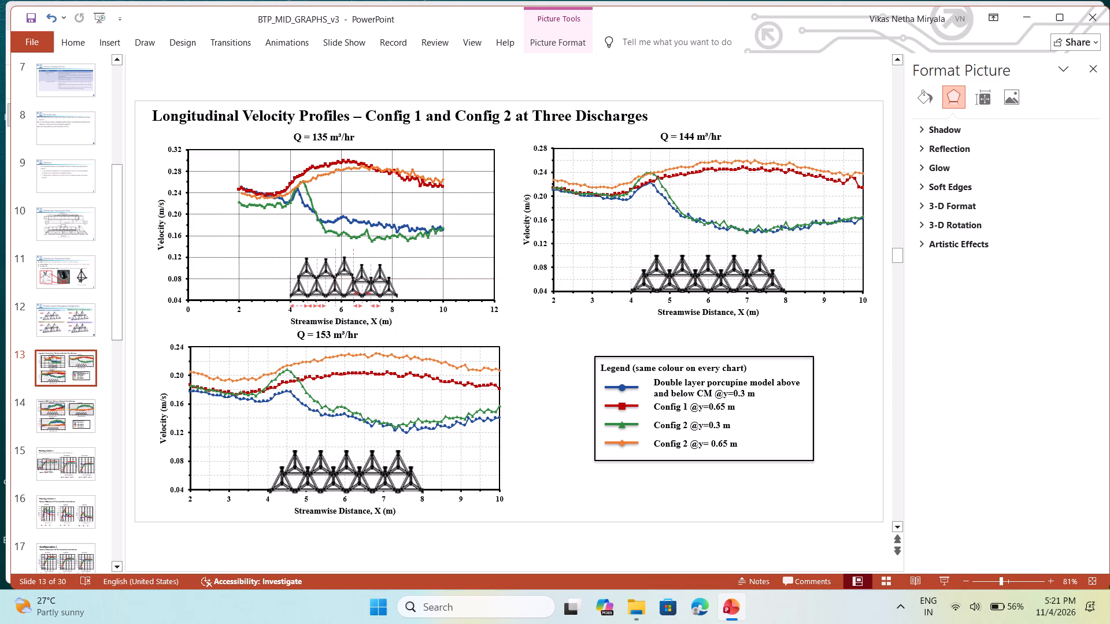
drag(346, 263, 345, 265)
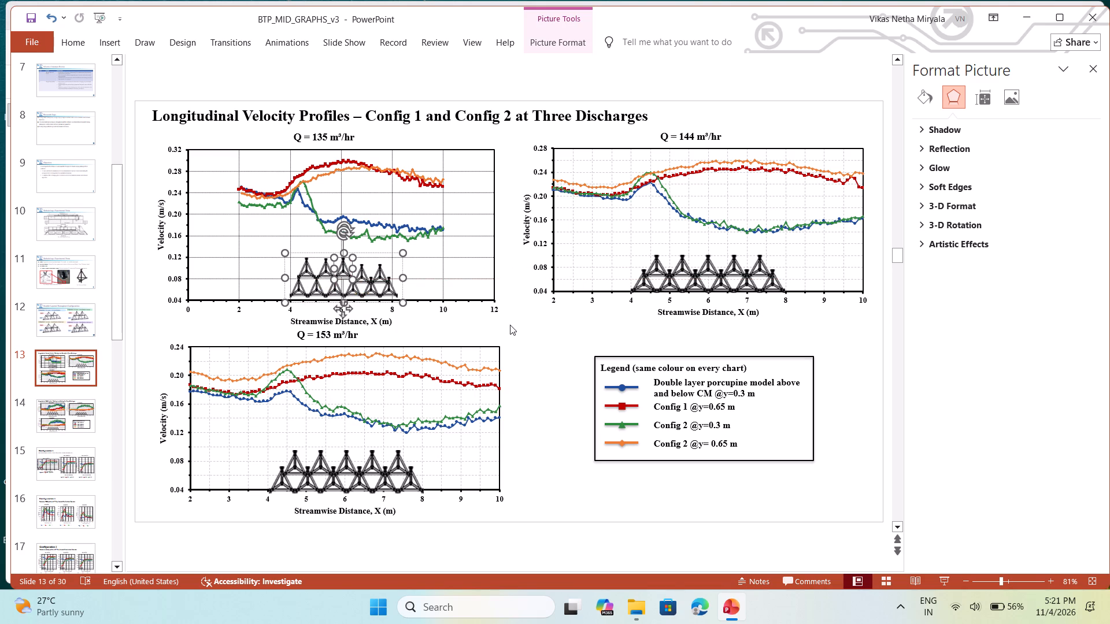
click(510, 325)
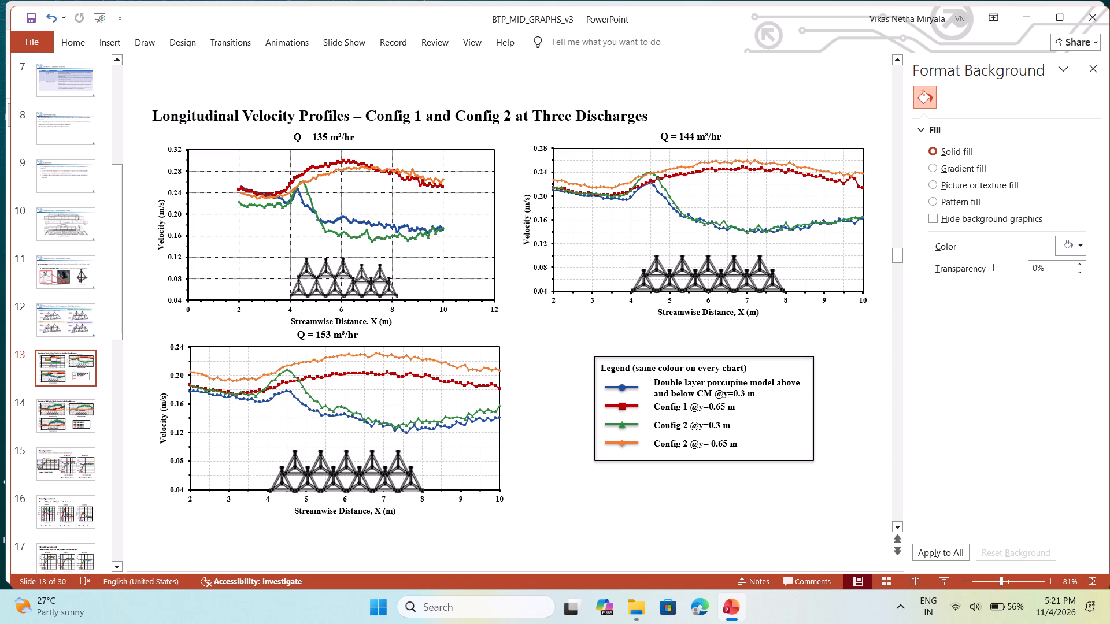
click(531, 327)
click(365, 273)
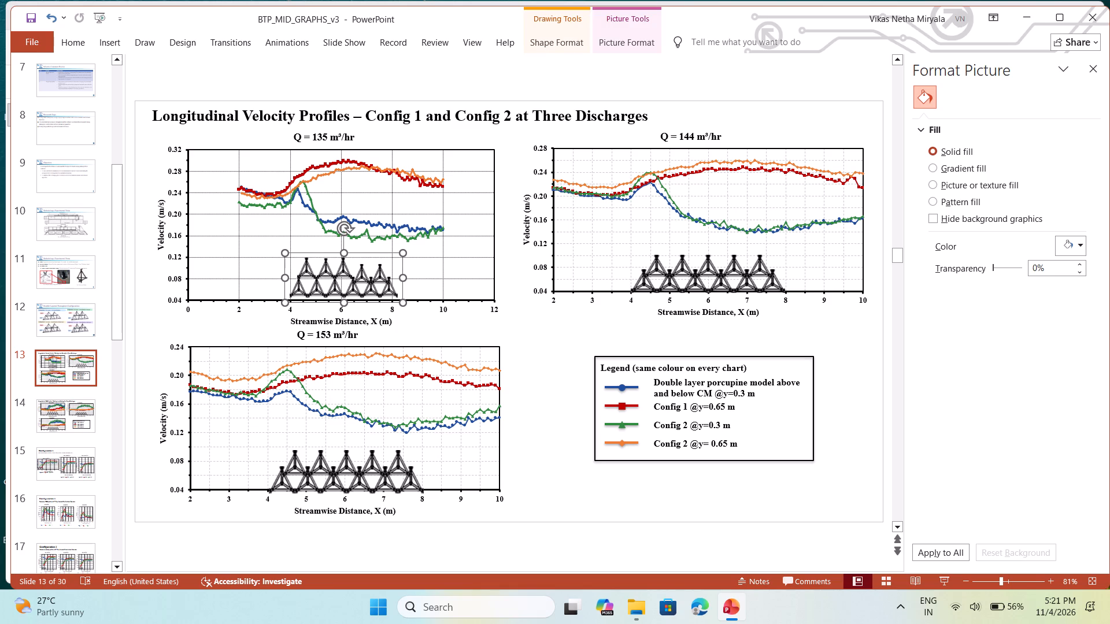
click(362, 271)
drag(362, 270, 362, 259)
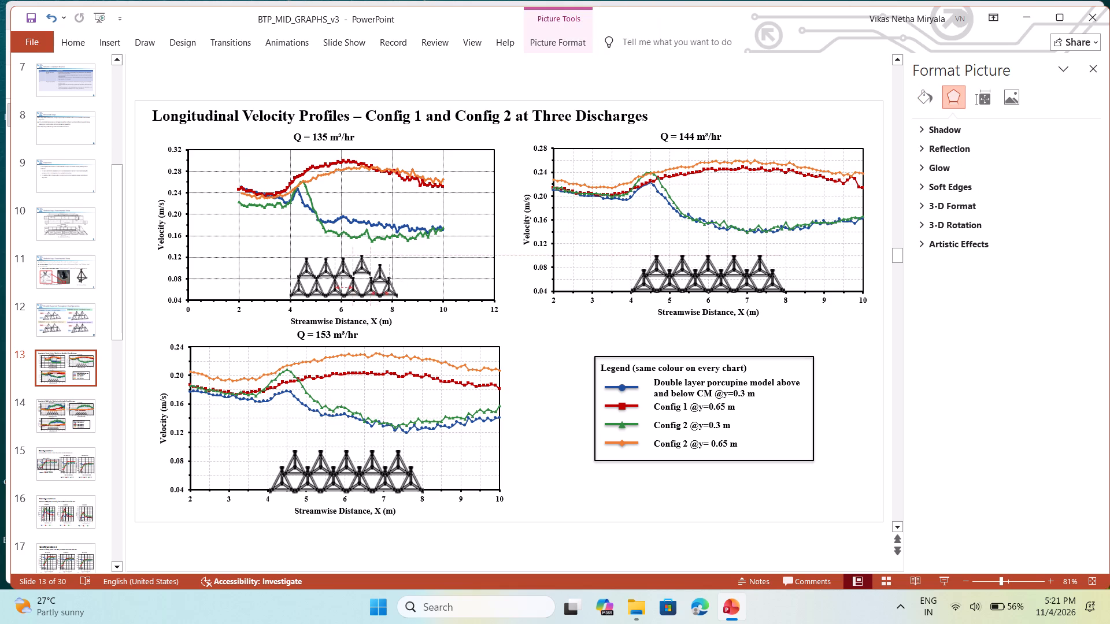
drag(362, 259, 362, 264)
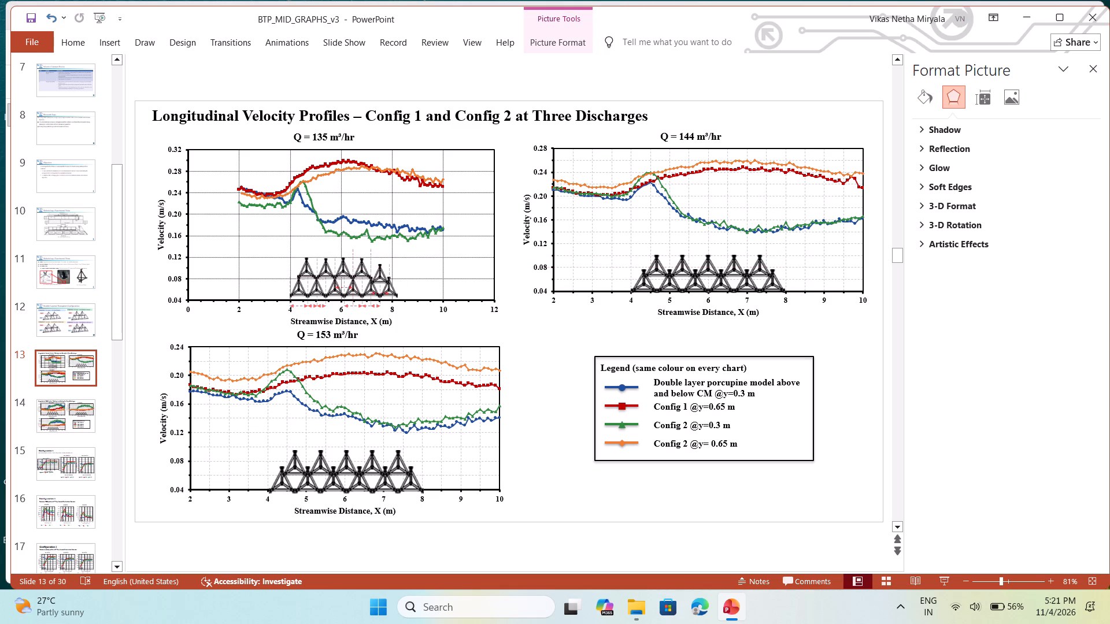
drag(362, 264, 362, 265)
click(382, 270)
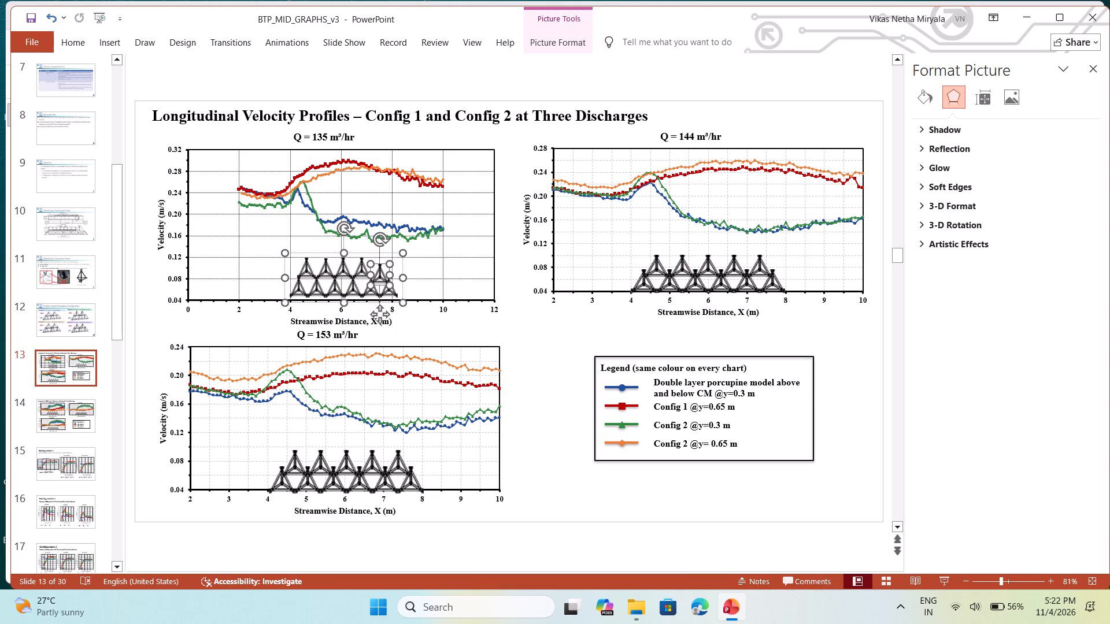
drag(377, 270, 378, 263)
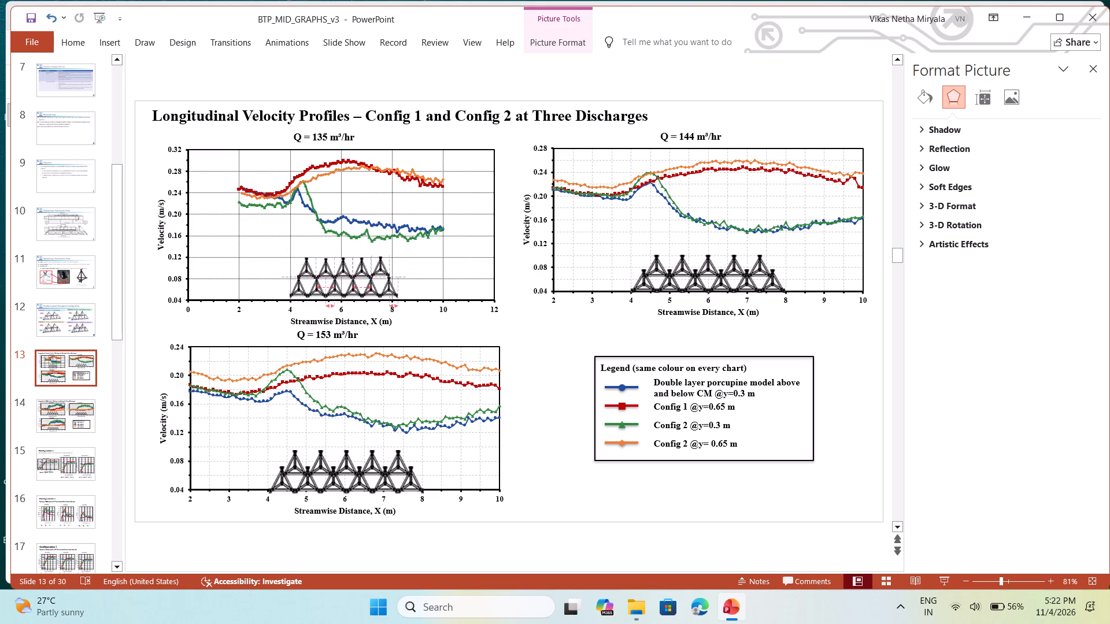
drag(378, 263, 378, 264)
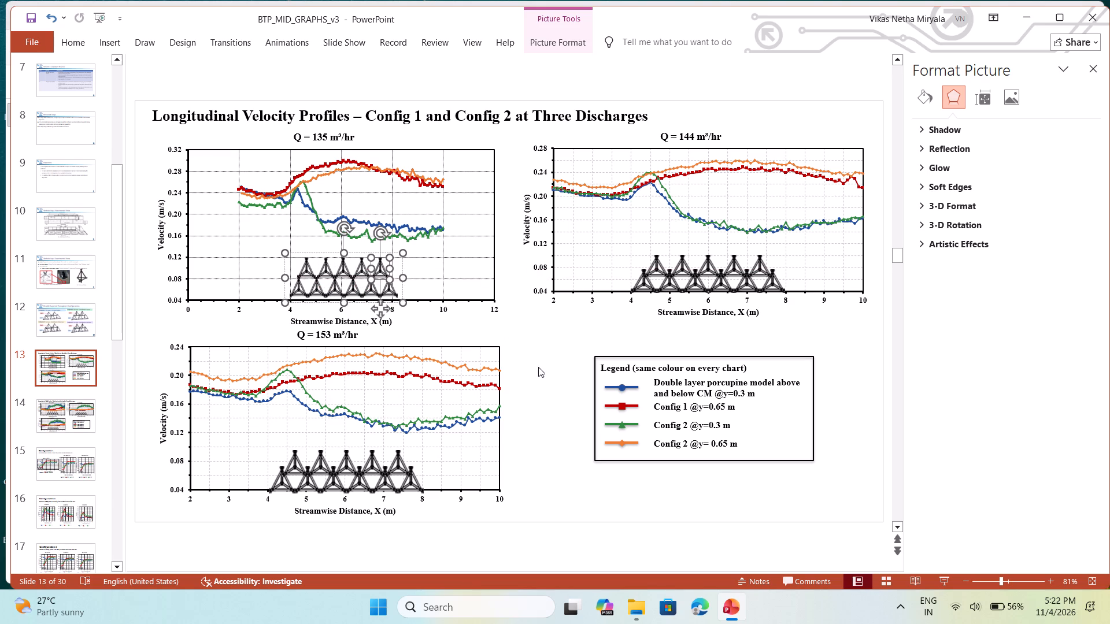
click(541, 355)
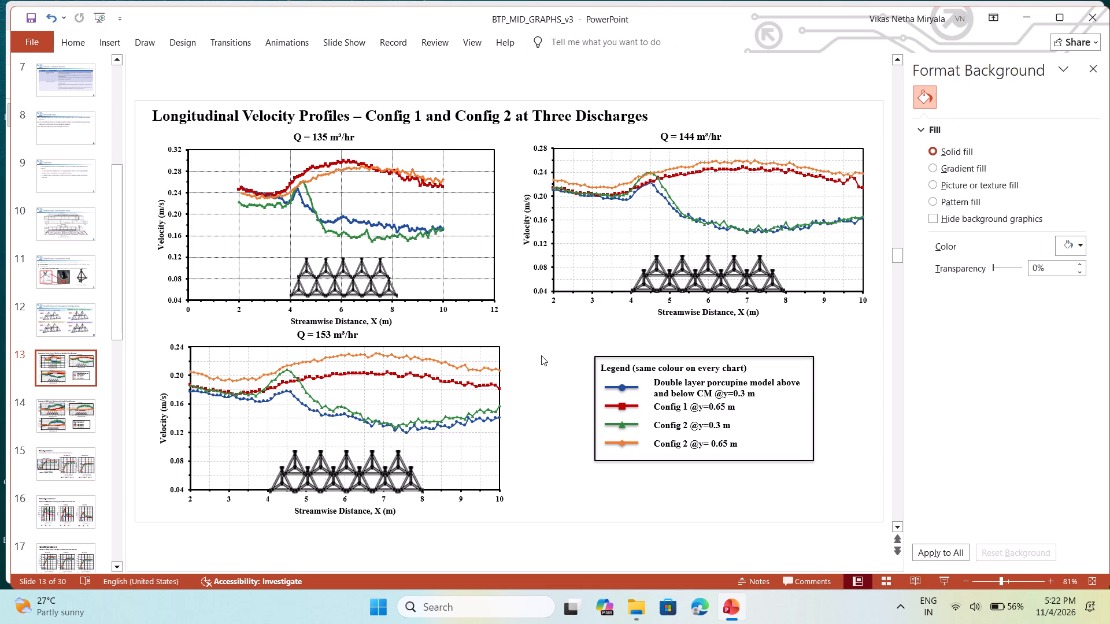
Shrink the porcupine illustration in slide 13's Q = 135 m³/hr chart to the width between X = 4 and 8 m.
click(358, 285)
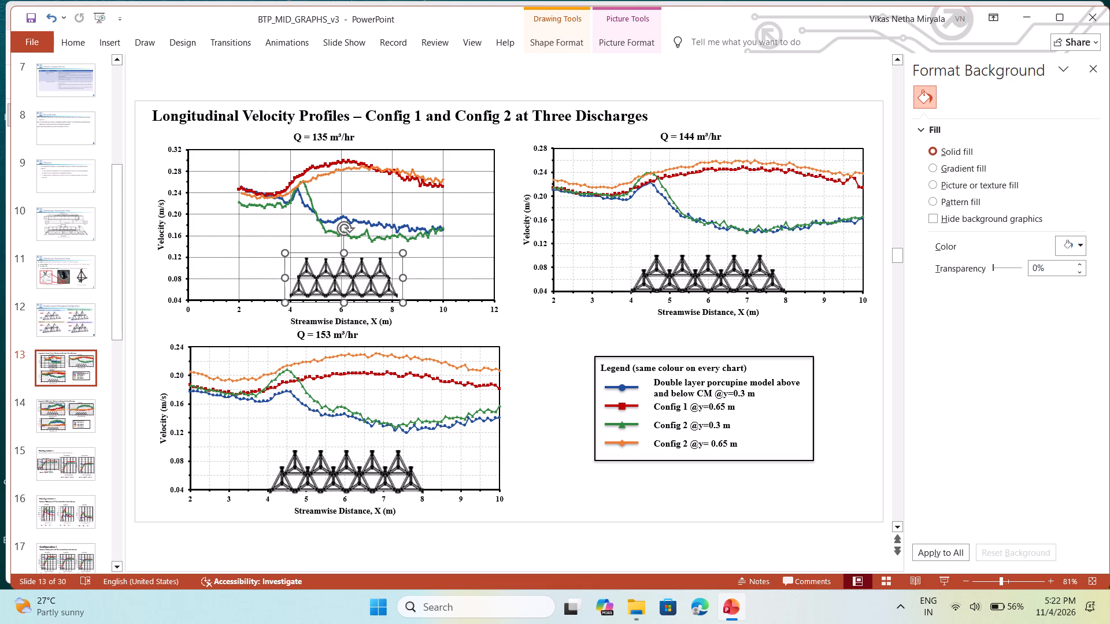
click(324, 252)
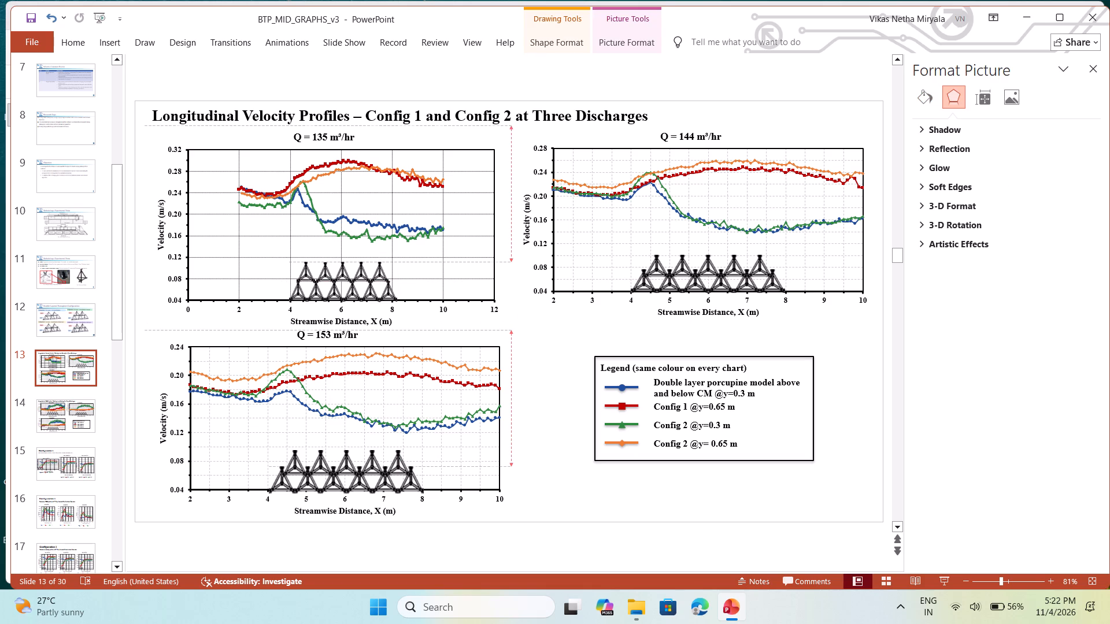
drag(403, 308, 398, 308)
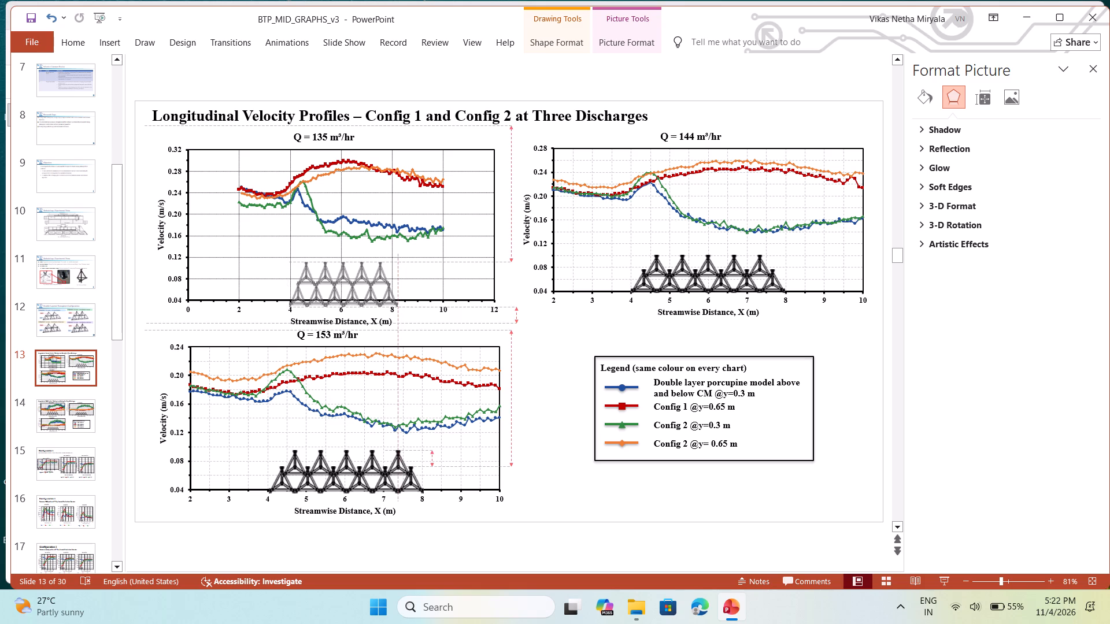
drag(398, 308, 389, 302)
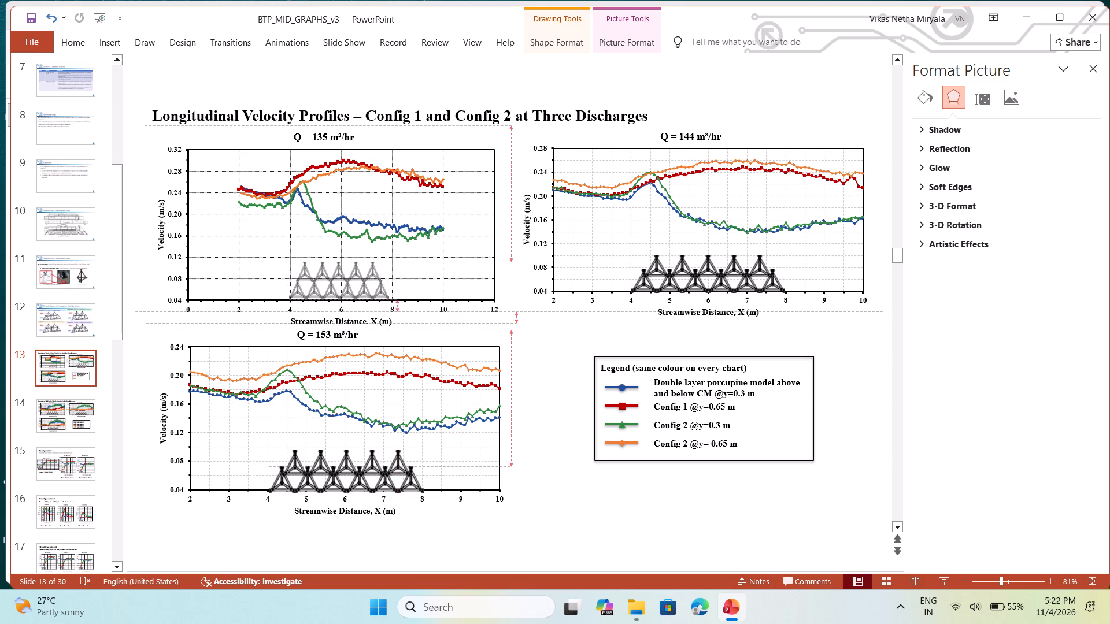
drag(389, 302, 392, 302)
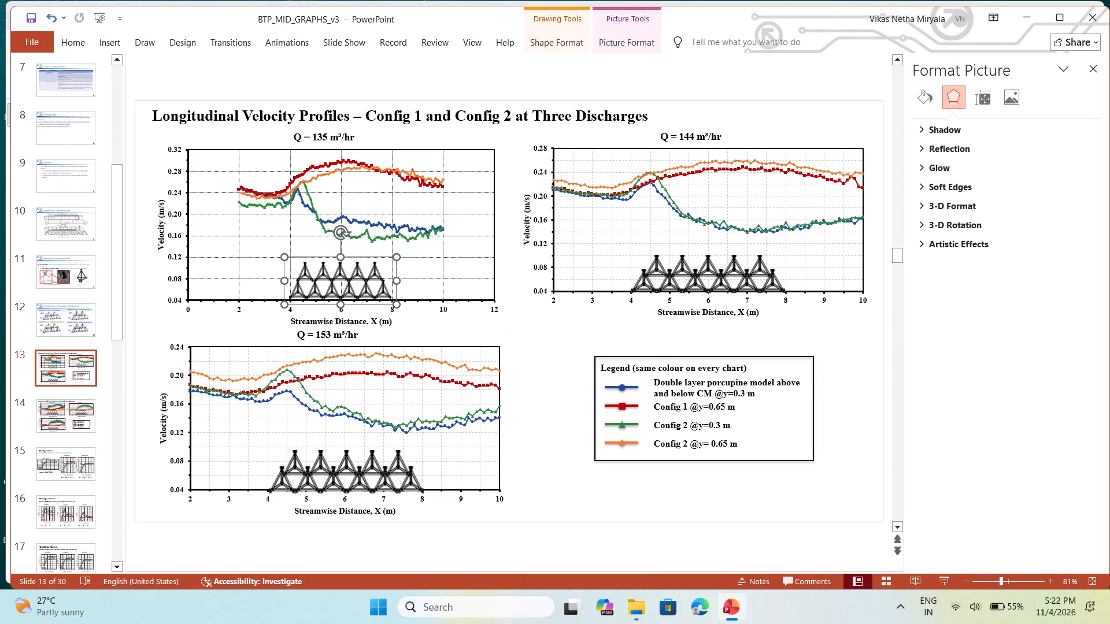
Nudge the Q = 135 m³/hr porcupine illustration down and slightly downstream to sit on the horizontal axis between 4 and 8 m.
click(347, 256)
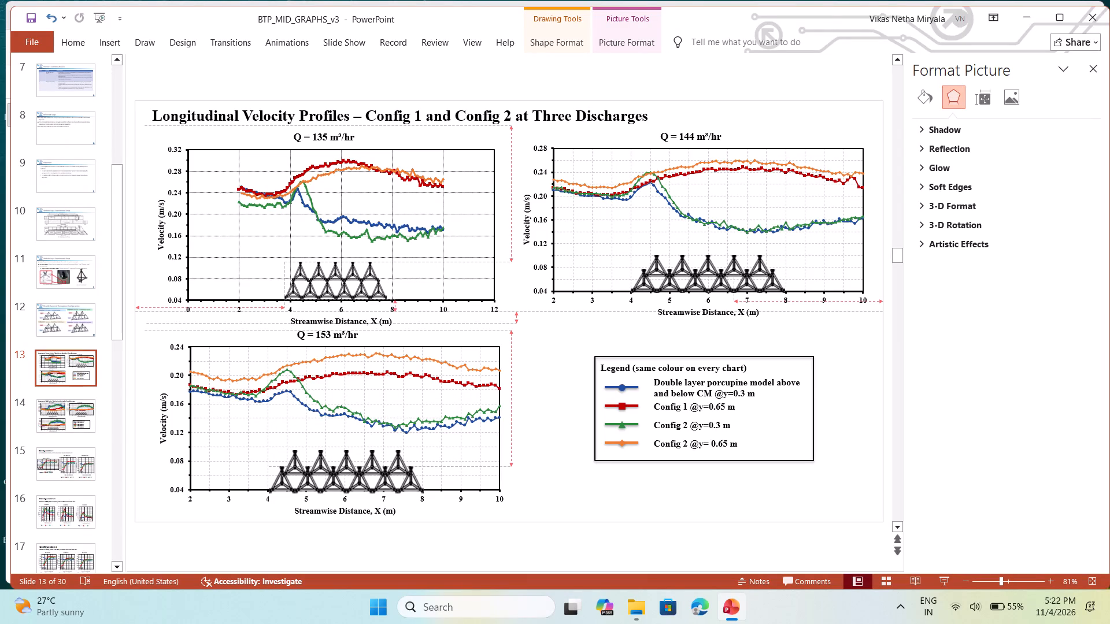
key(Down)
key(Down)
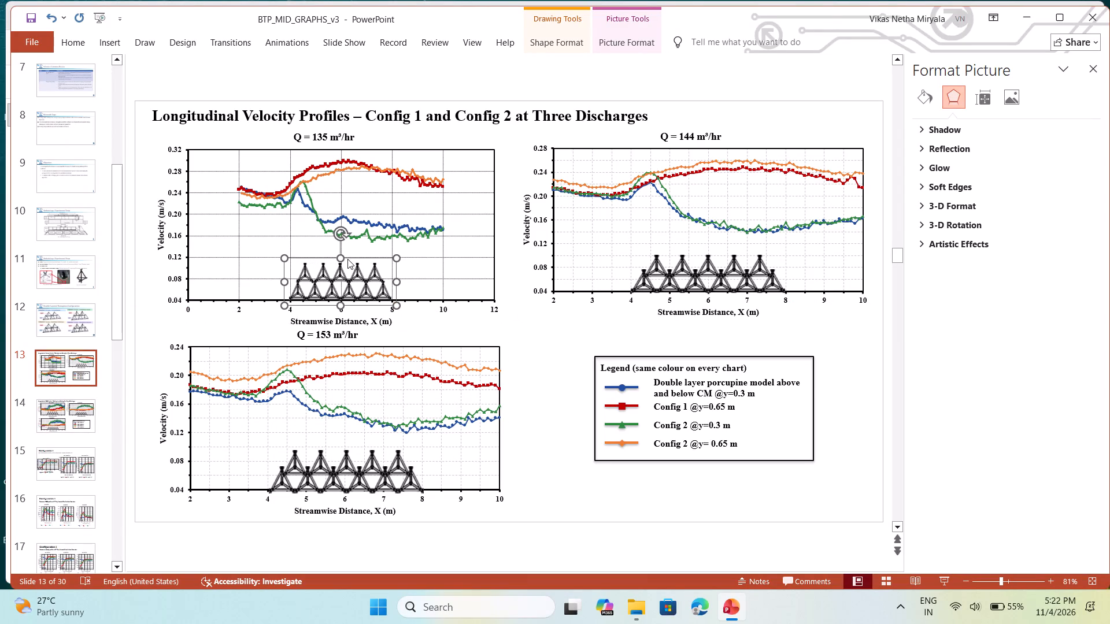
key(Down)
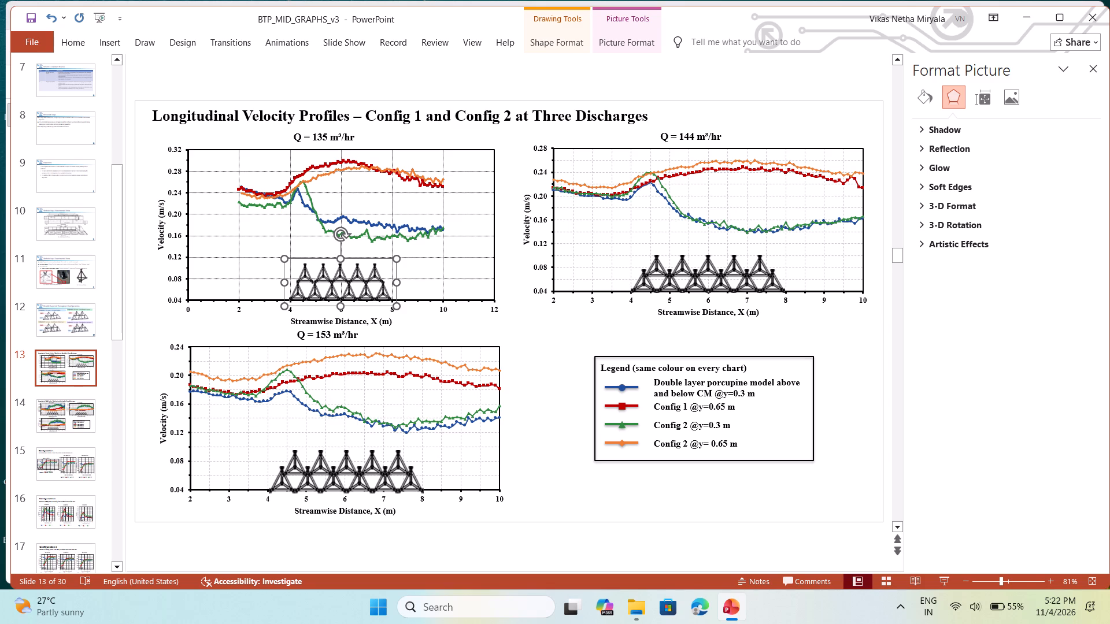
click(446, 326)
click(323, 273)
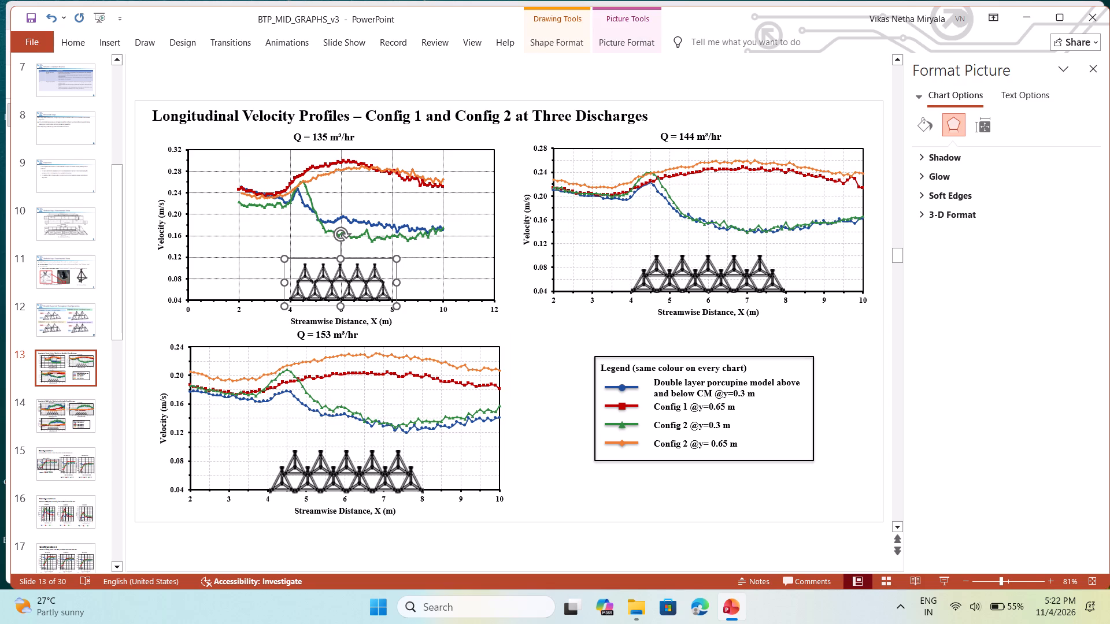
key(Right)
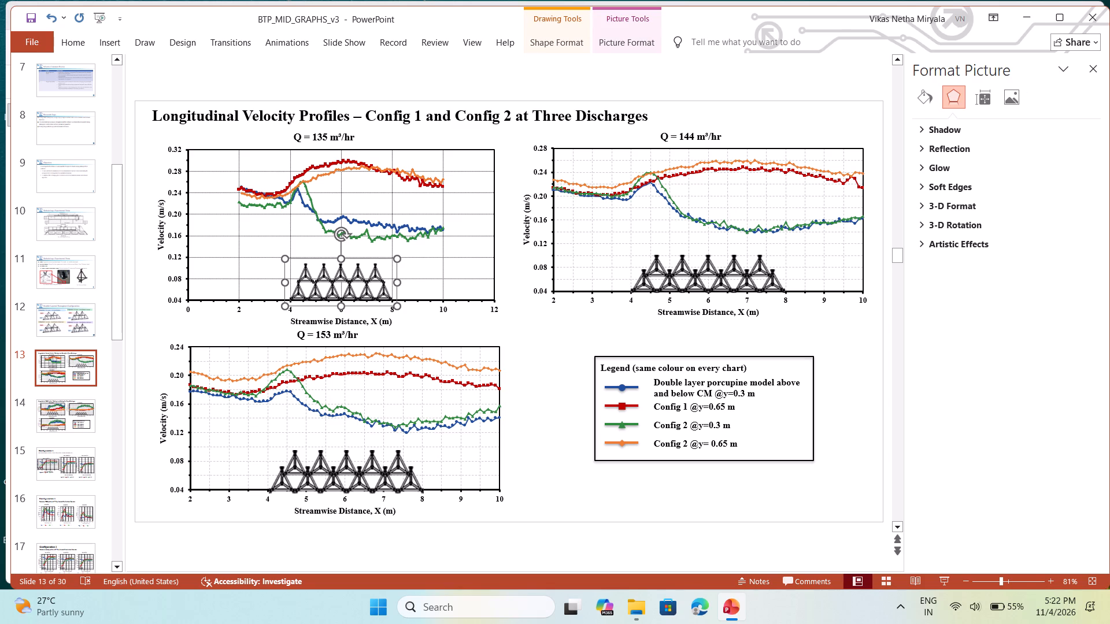
key(Right)
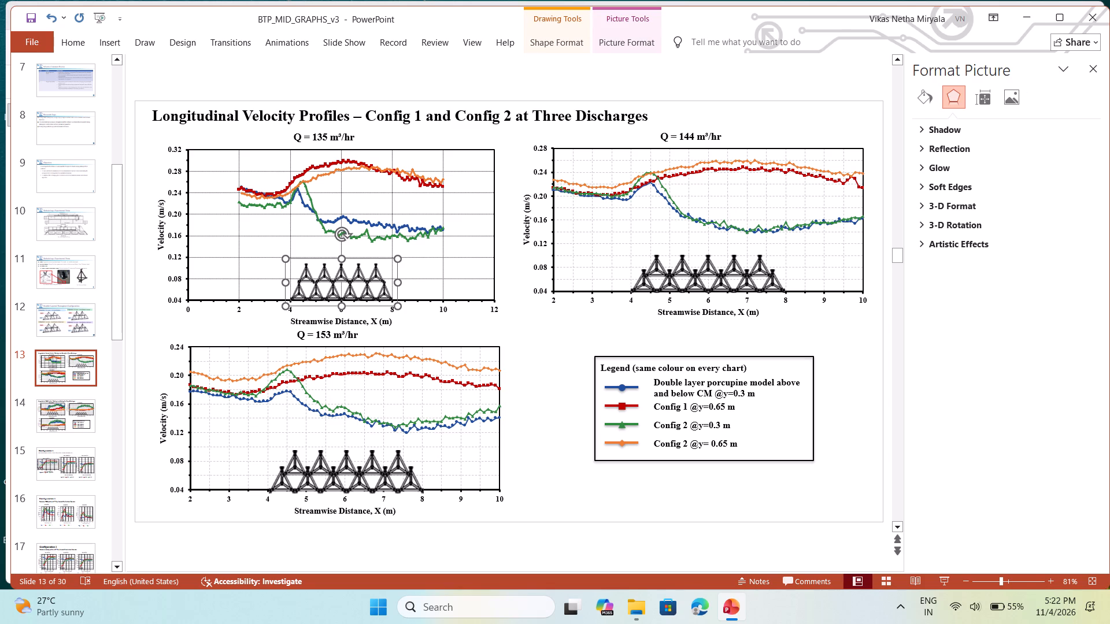
click(441, 325)
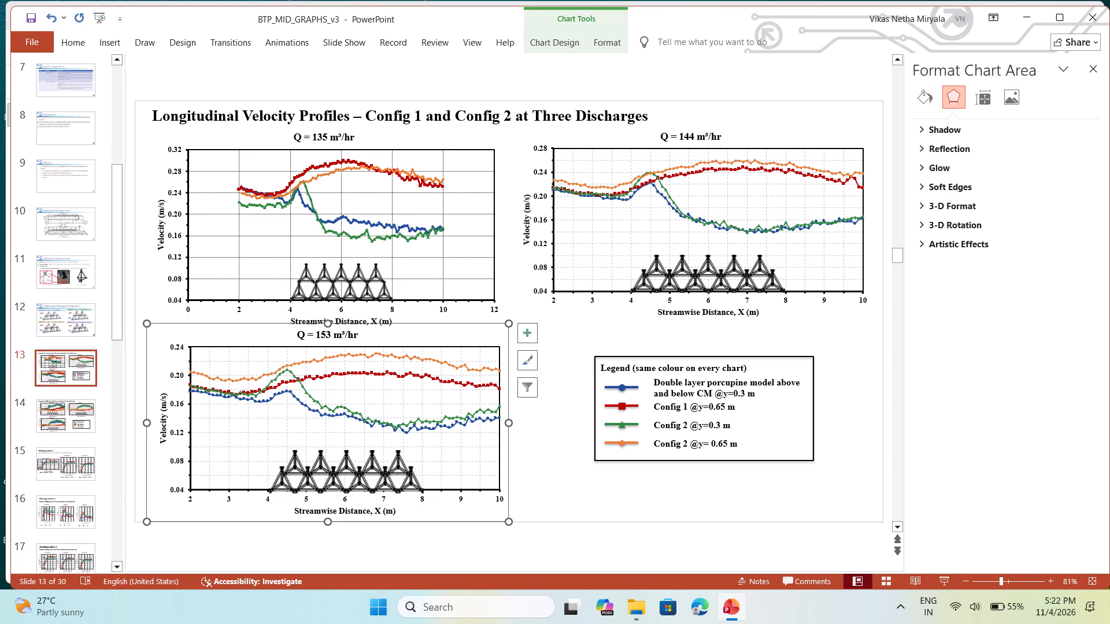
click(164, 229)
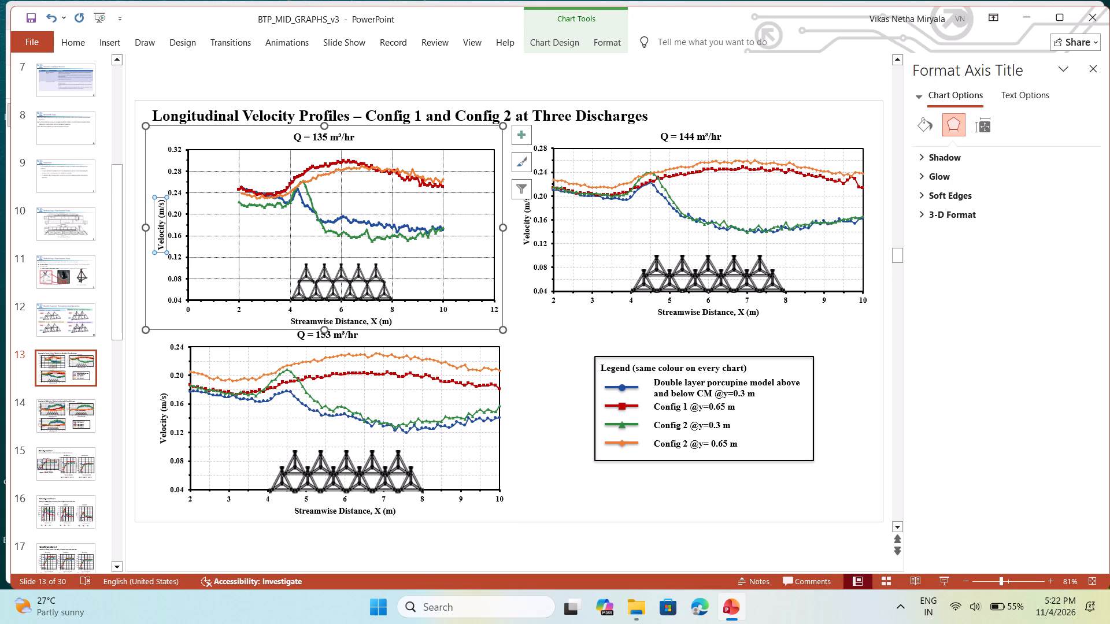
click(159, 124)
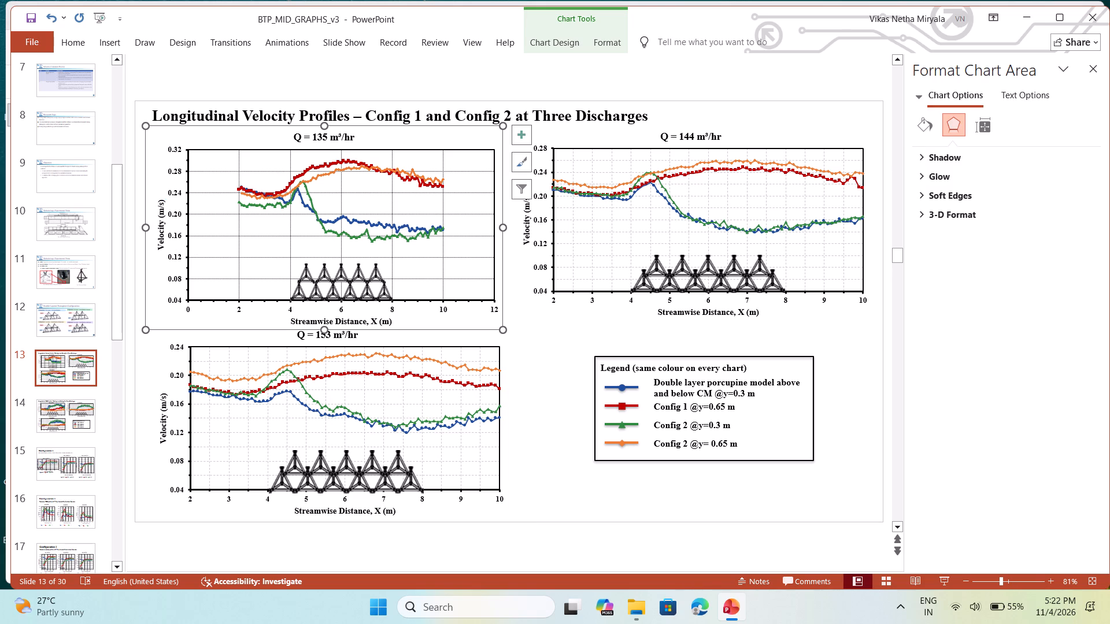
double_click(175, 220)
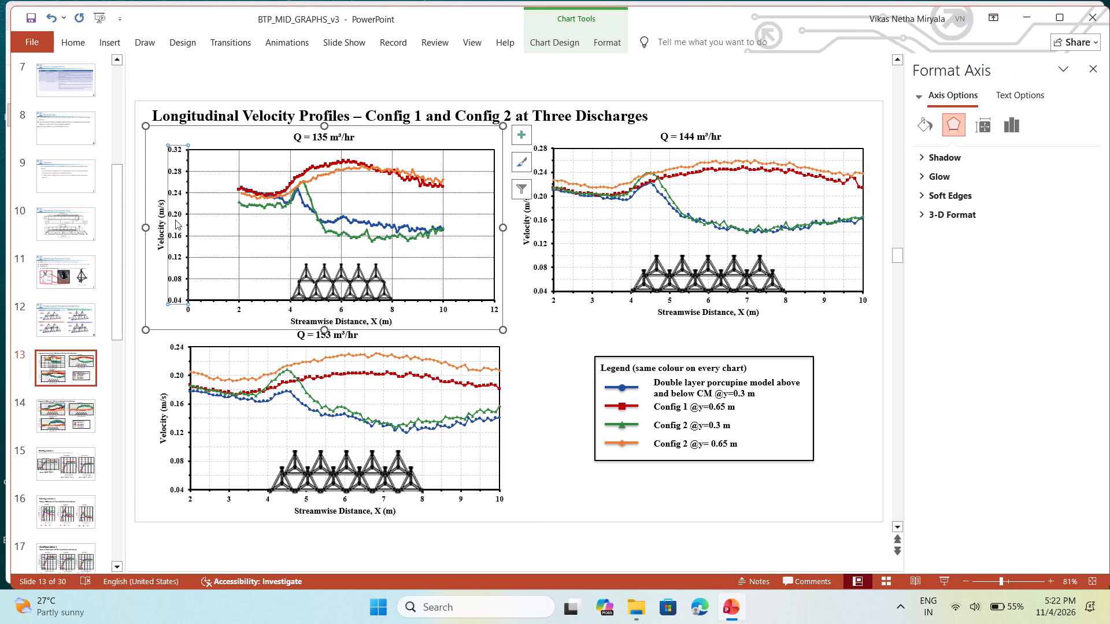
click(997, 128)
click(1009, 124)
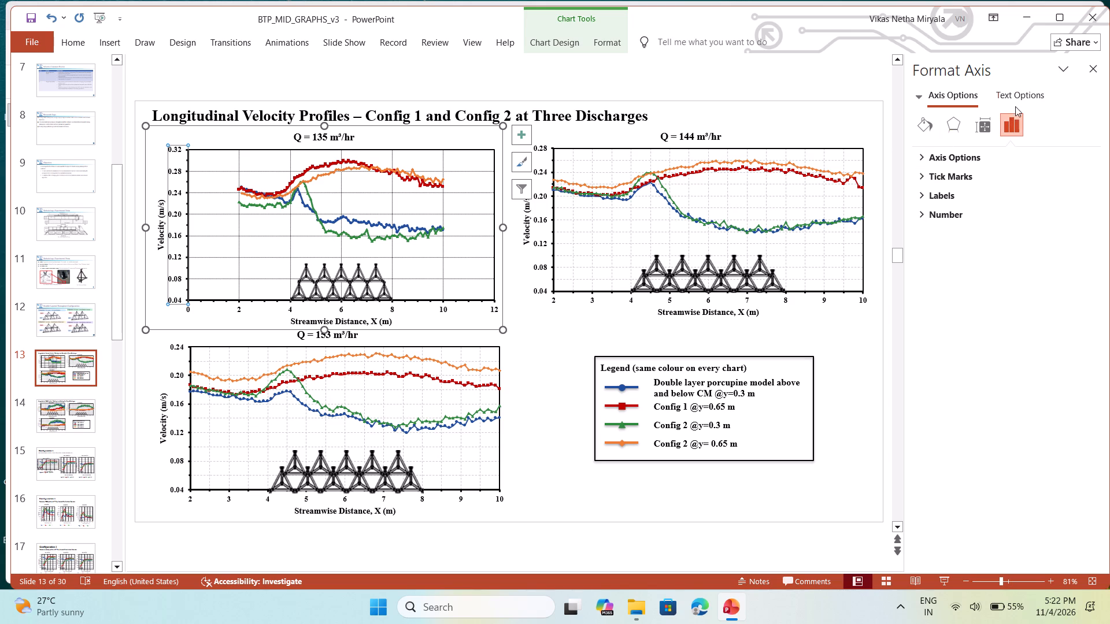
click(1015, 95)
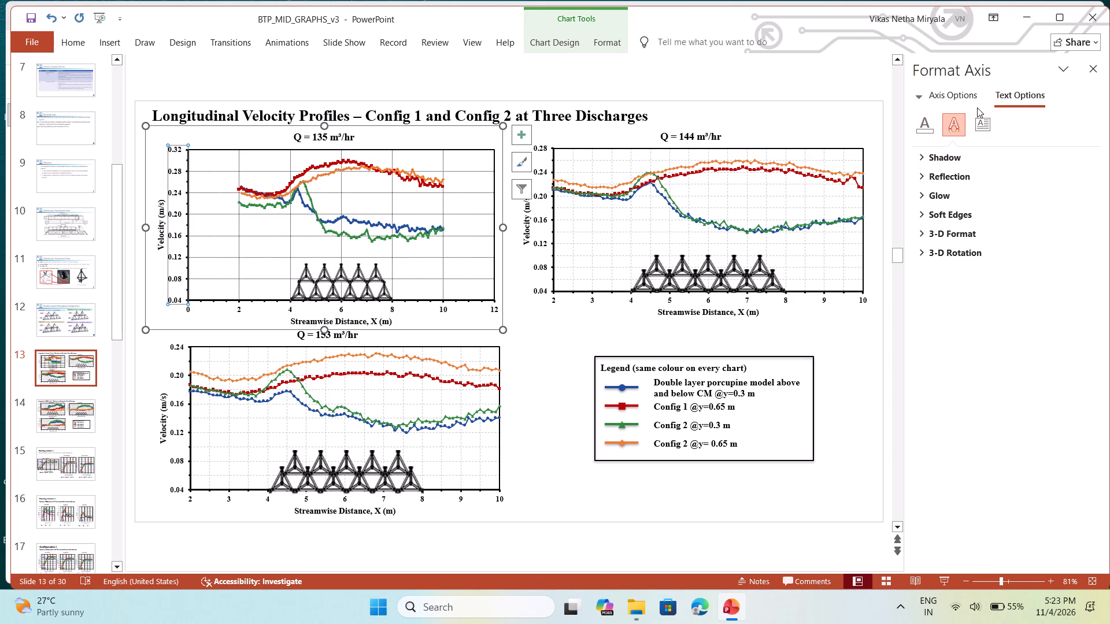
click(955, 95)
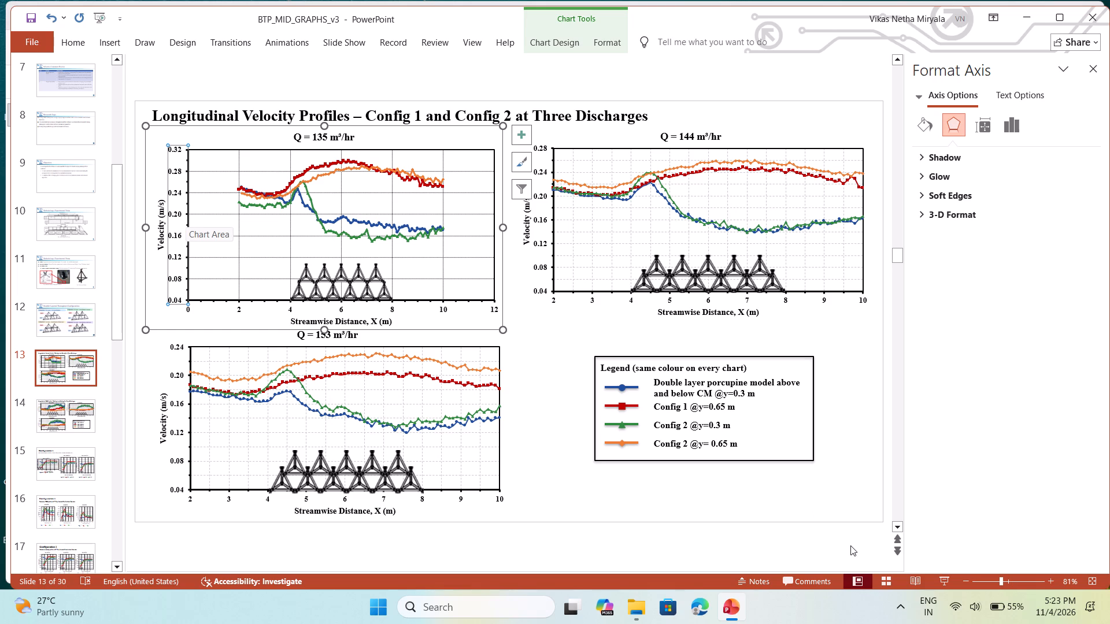
Preview slide 13's velocity profile charts full screen as a slide show, exit, and return to editing slide 13.
click(943, 581)
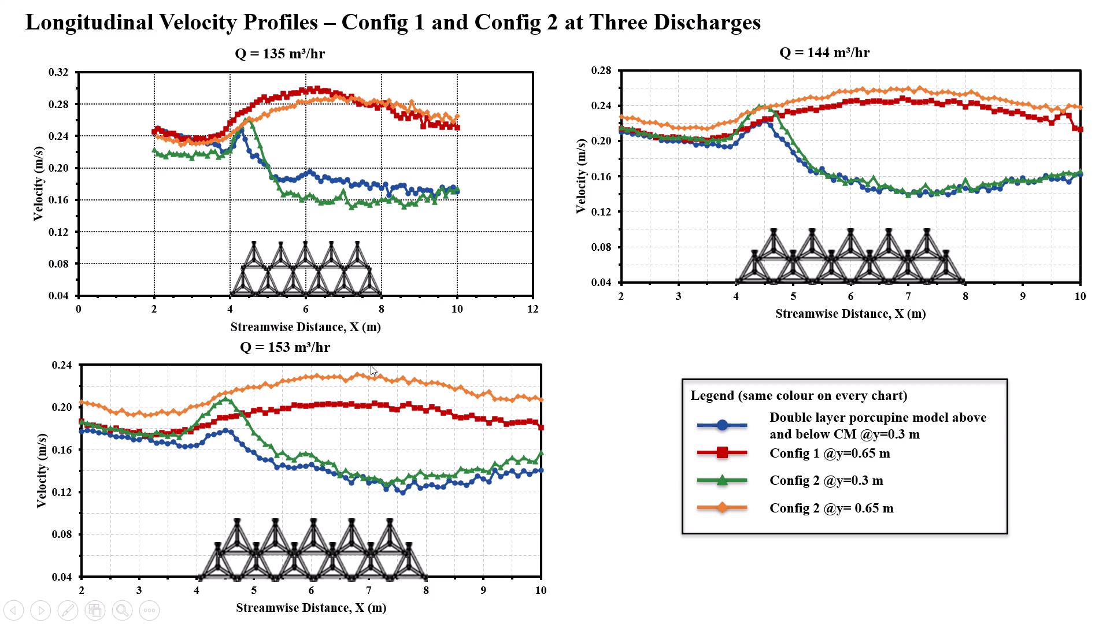
double_click(38, 192)
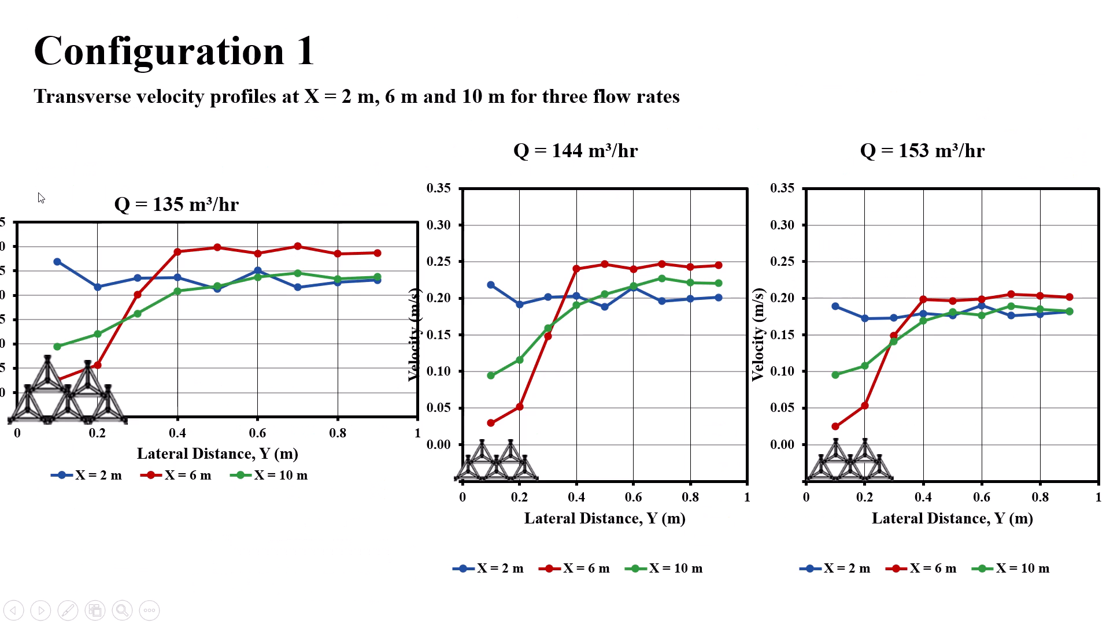
key(Escape)
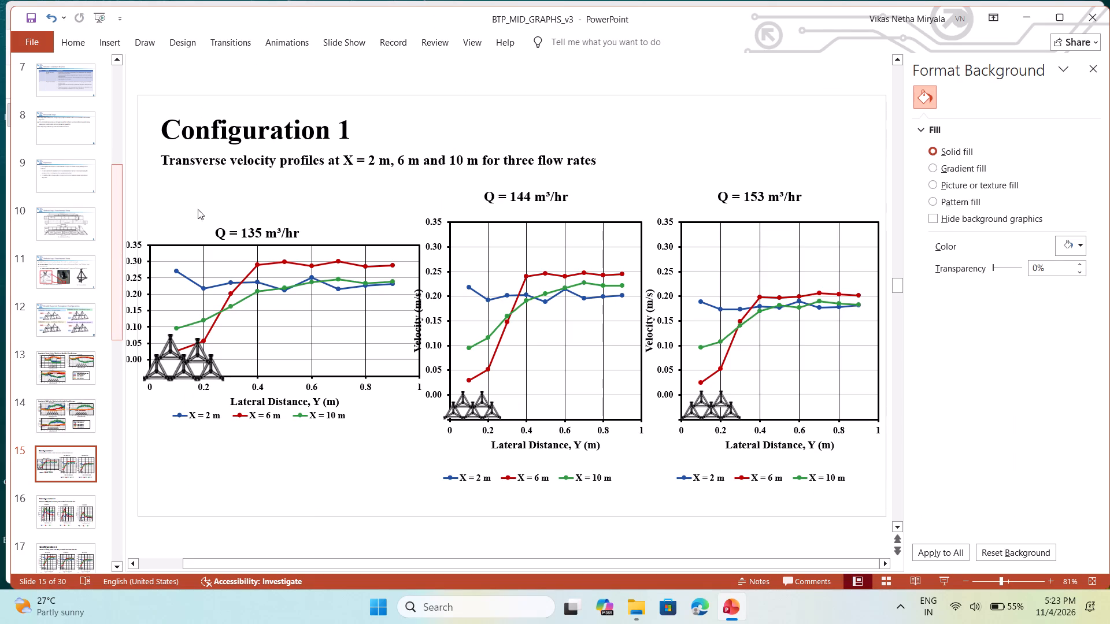
click(379, 446)
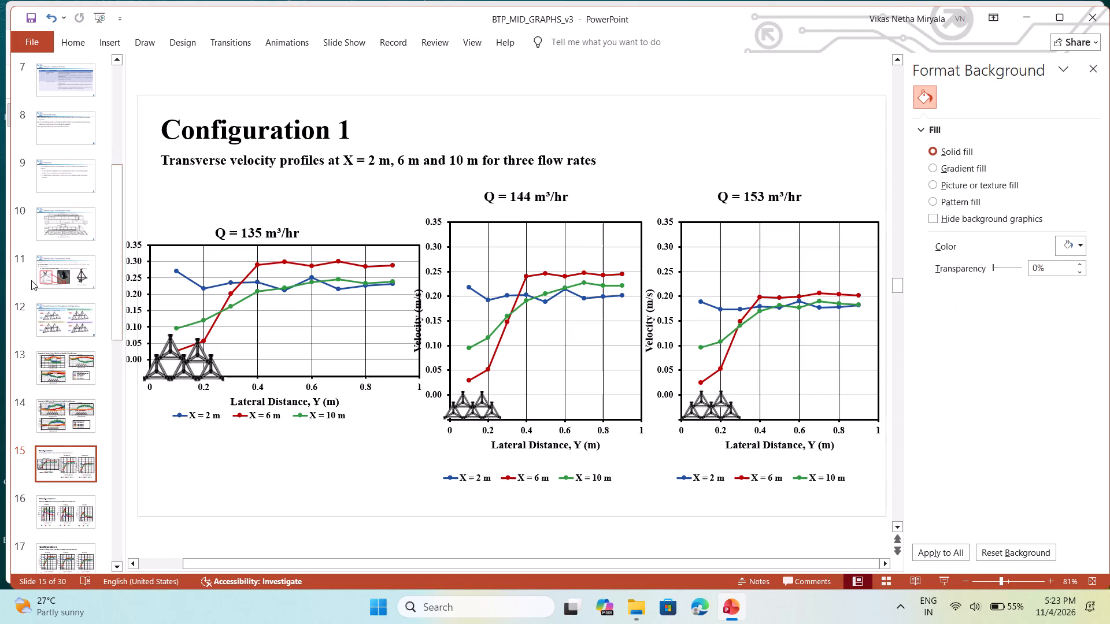
click(66, 354)
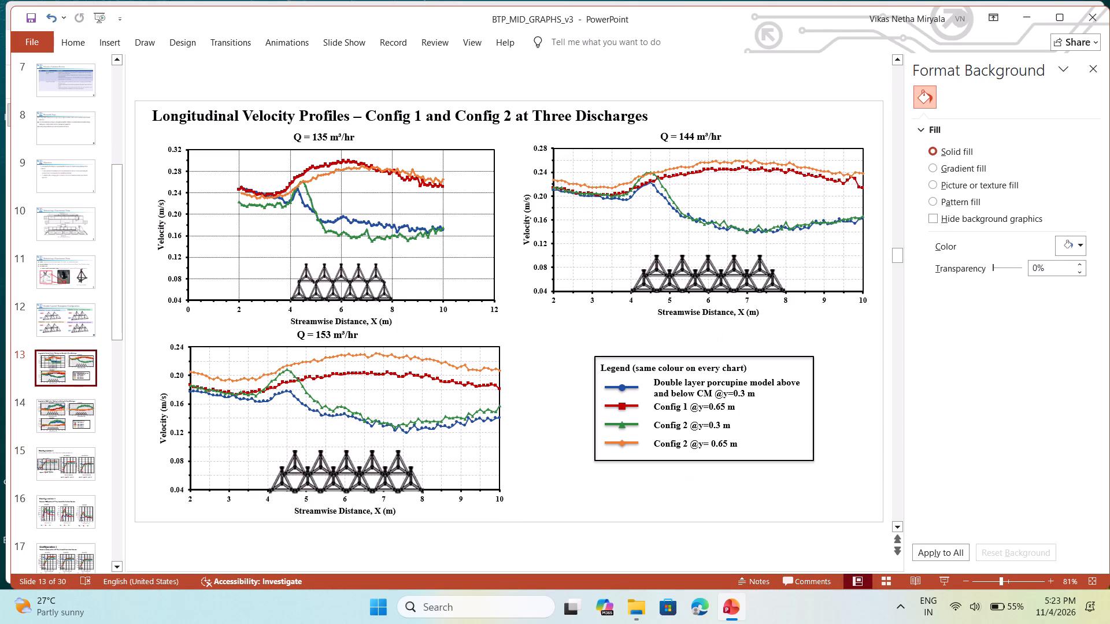
Check the bounds and units of the velocity axis in slide 13's Q = 135 m³/hr chart, and deselect the chart.
double_click(177, 257)
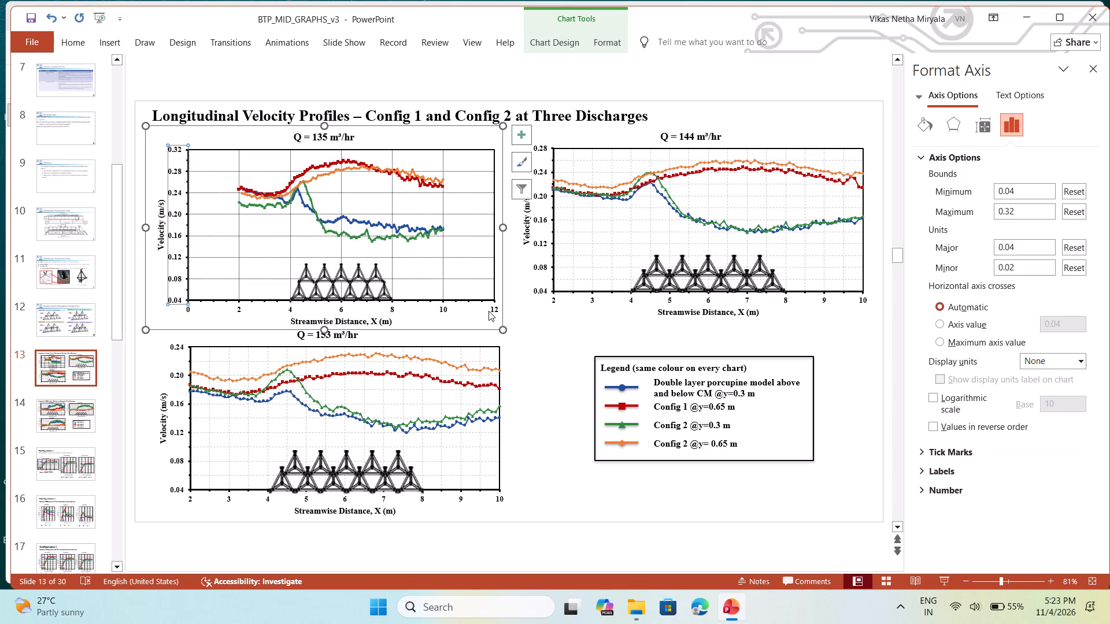
click(565, 485)
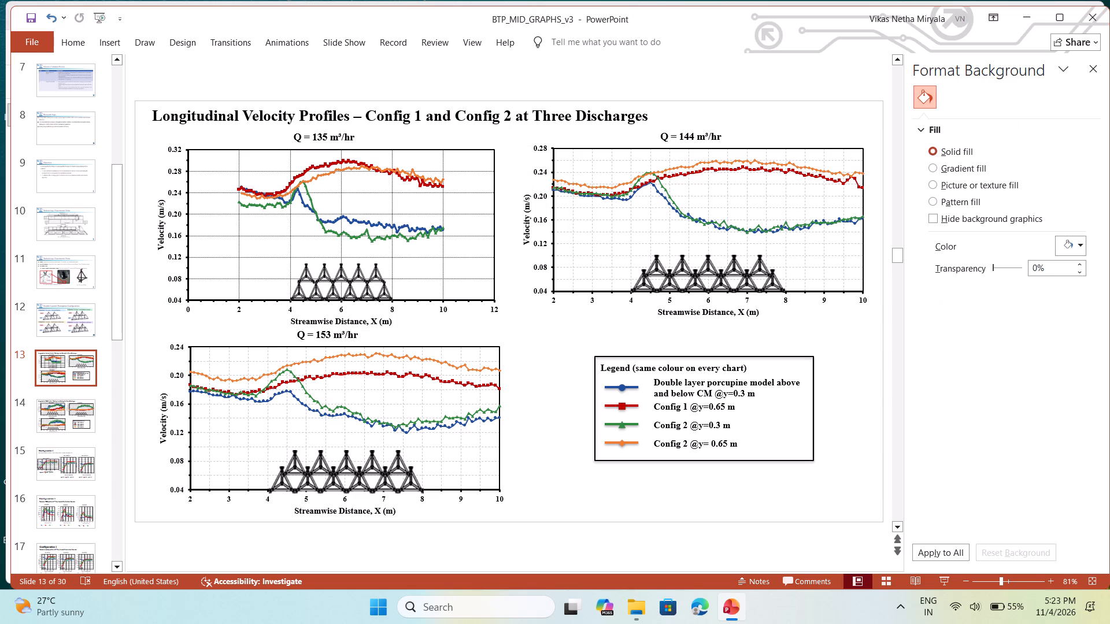
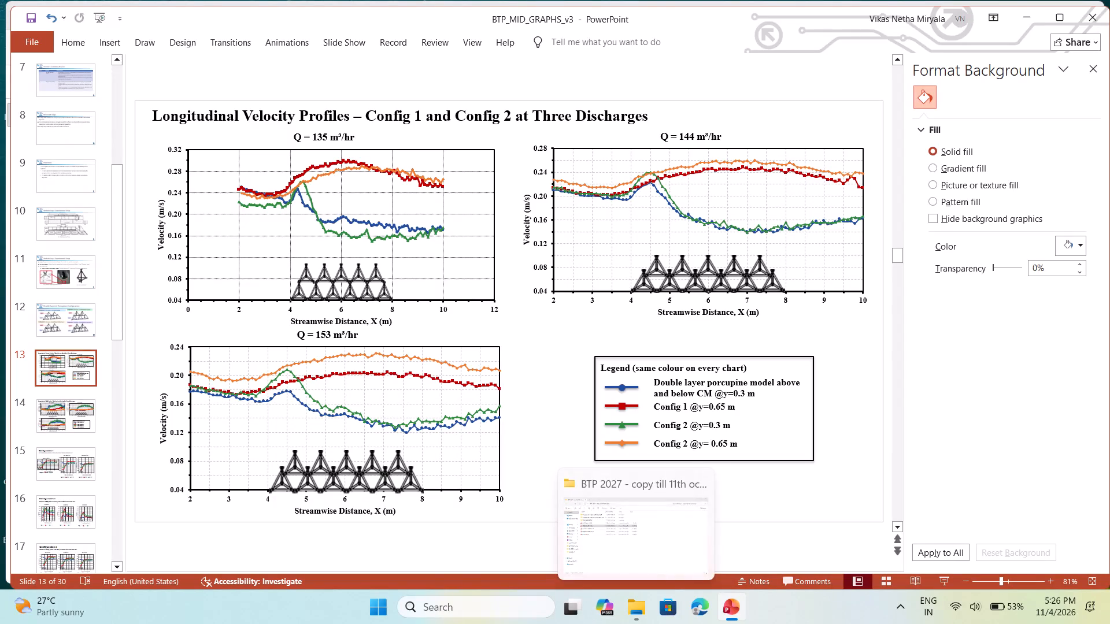
Run the slide show from slide 13 and page forward through the chart slides to the closing thank-you slide.
click(1093, 61)
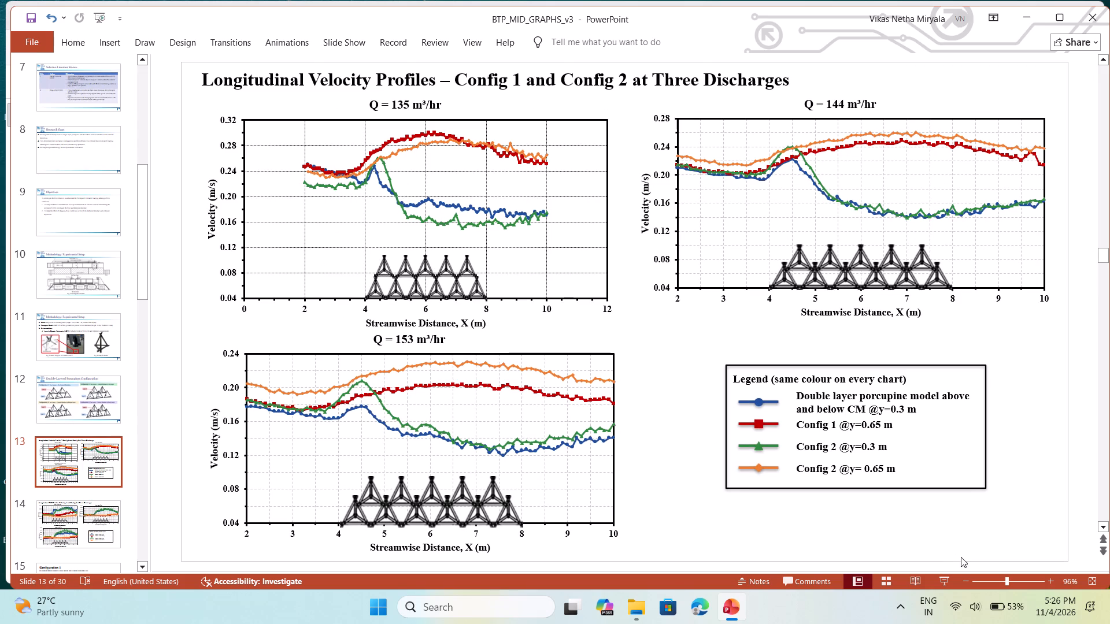
click(937, 584)
key(Right)
key(Right)
key(Right)
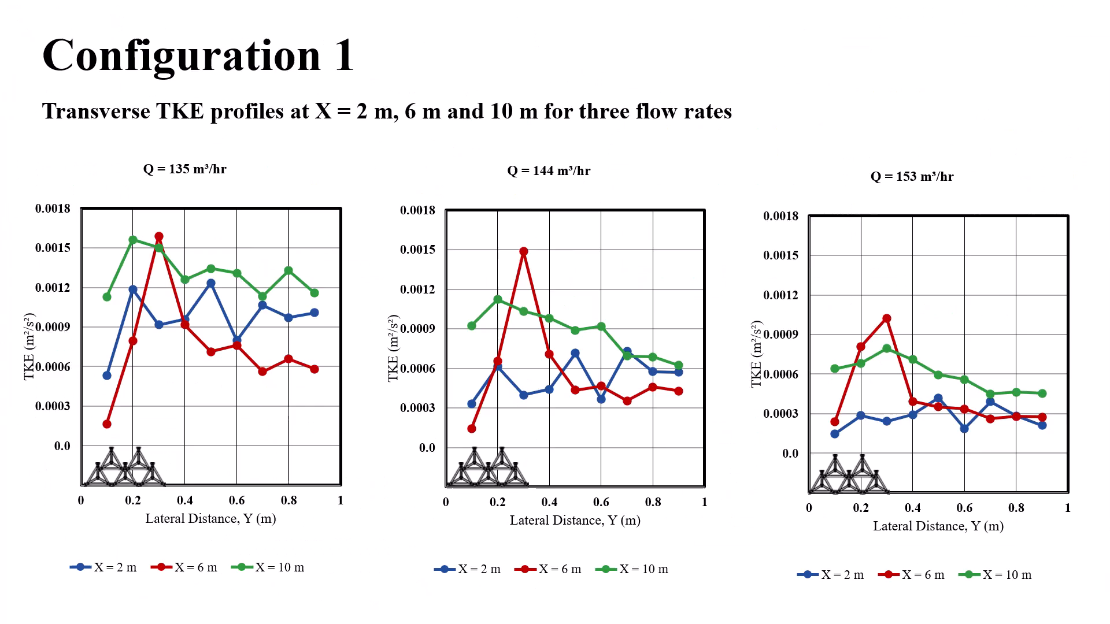
key(Right)
key(Right)
key(Right)
key(Right)
key(Right)
key(Right)
key(Right)
key(Right)
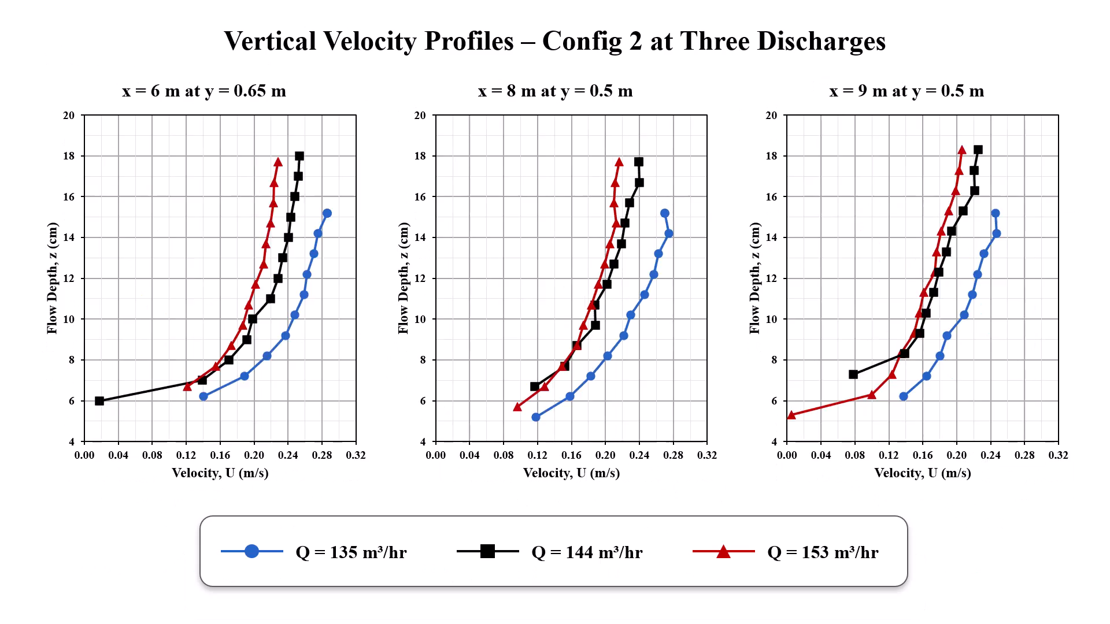
key(Right)
key(Right)
key(Right)
key(Right)
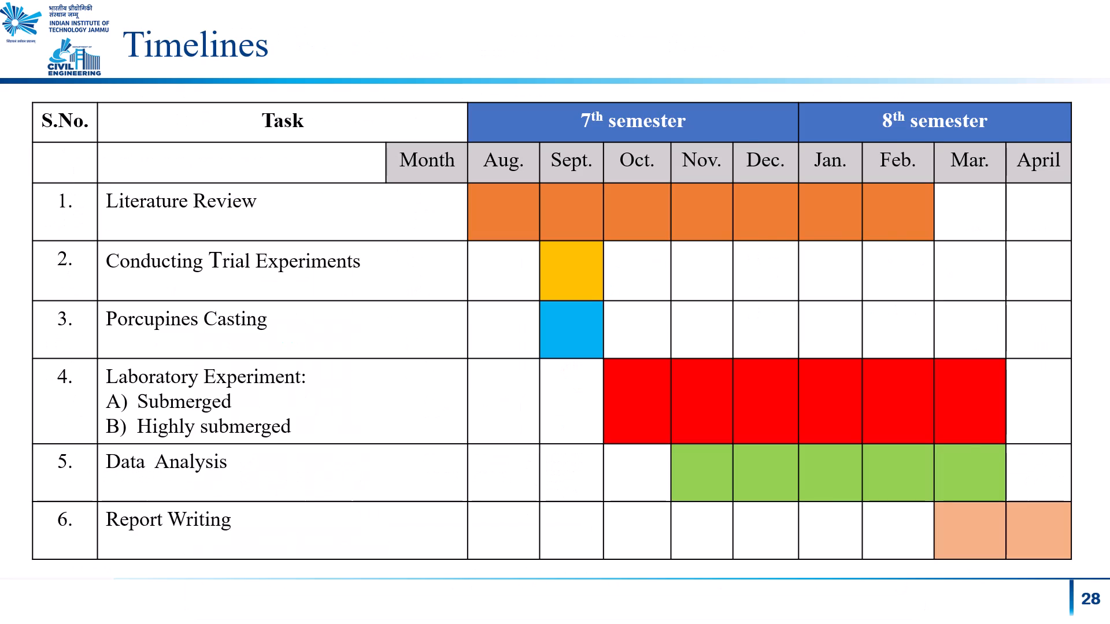
key(Right)
key(Right)
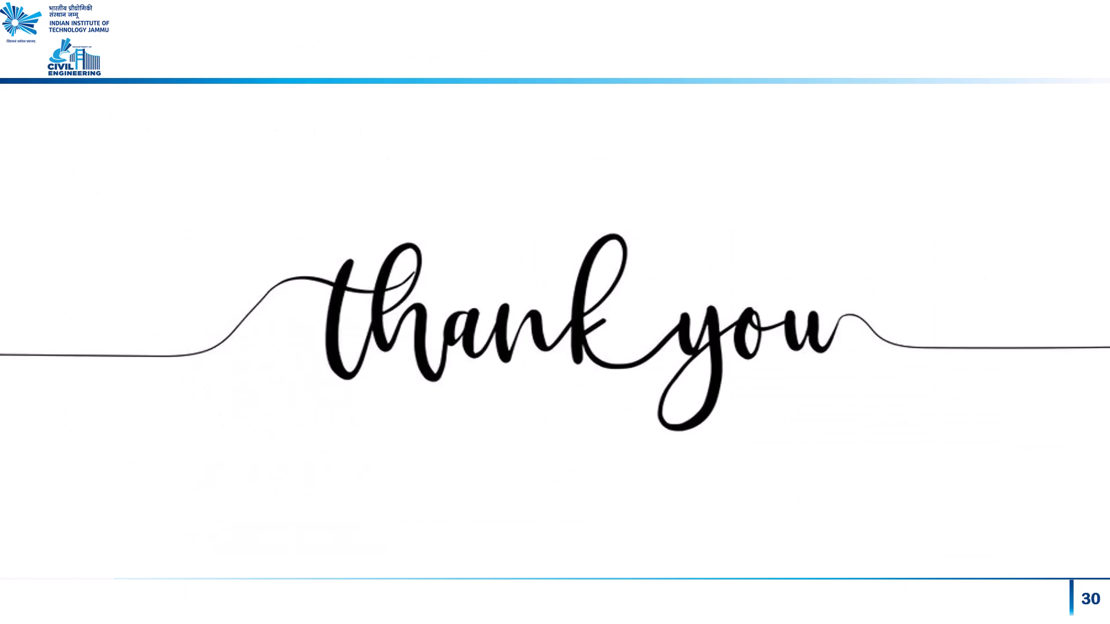
Page back through the slide show to review the charts as far as slide 15's Configuration 1 transverse velocity profiles, and exit.
key(Left)
key(Left)
key(Left)
key(Left)
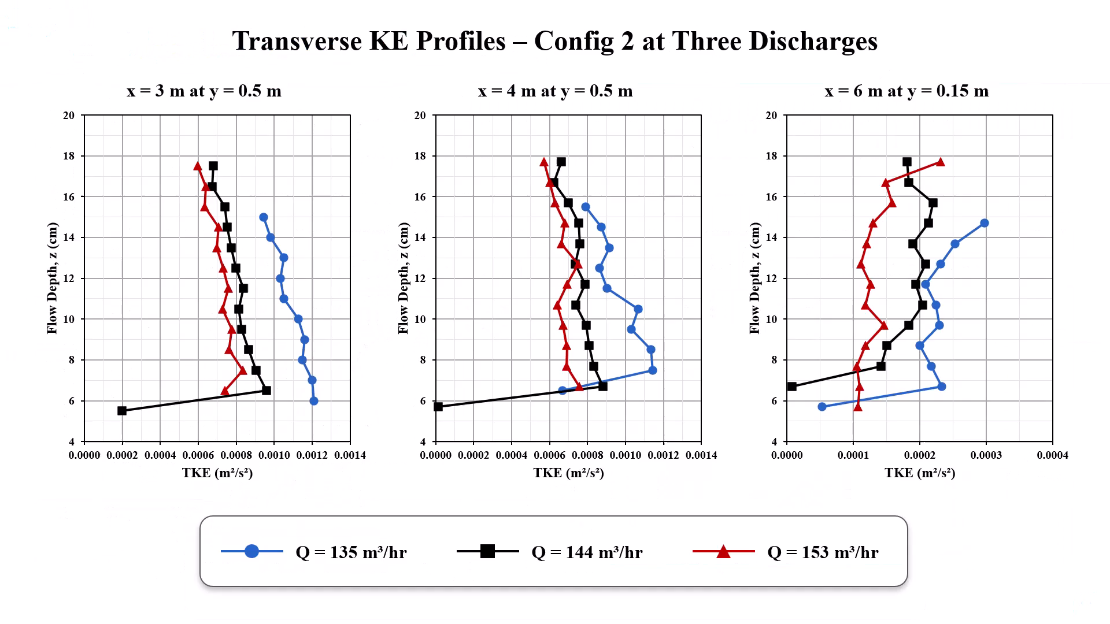
key(Left)
key(Left)
key(Left)
key(Left)
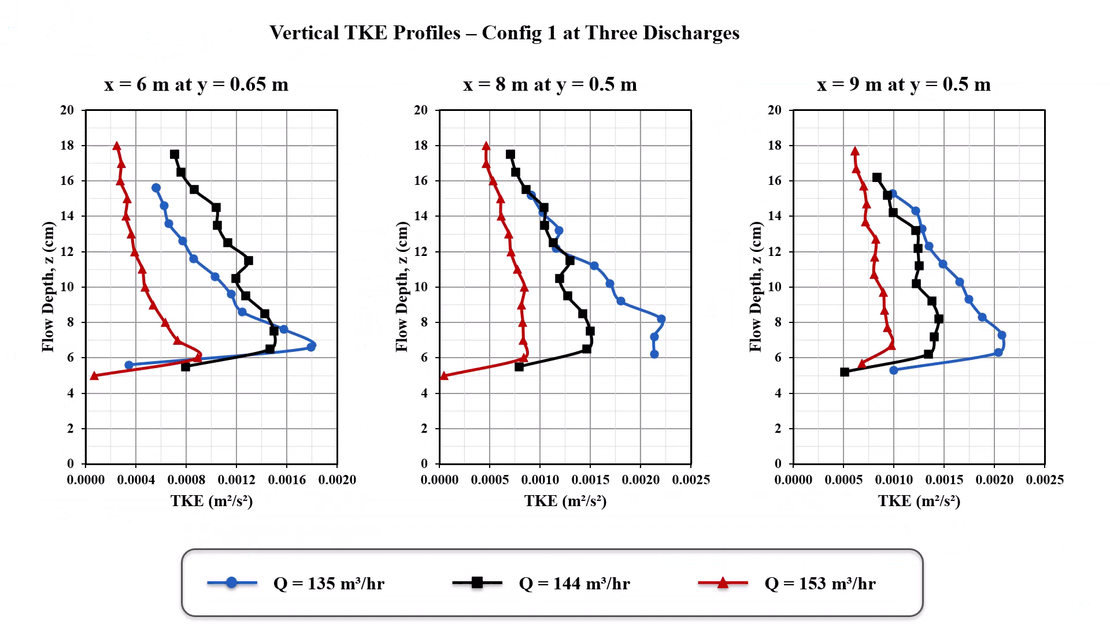
key(Left)
key(Left)
key(Left)
key(Left)
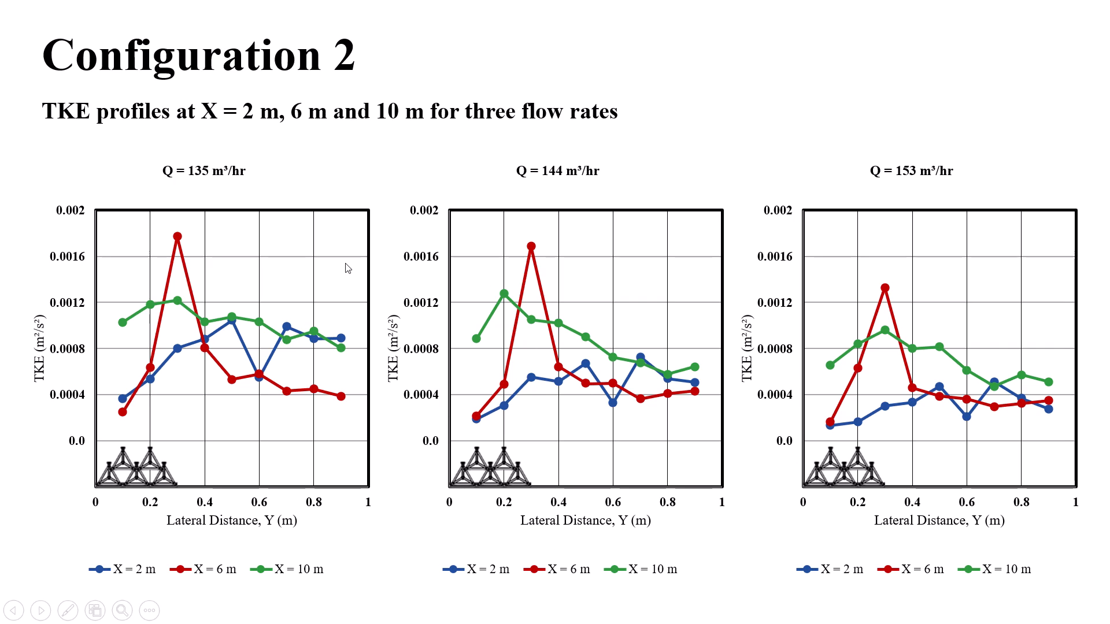
key(Left)
key(Left)
key(Left)
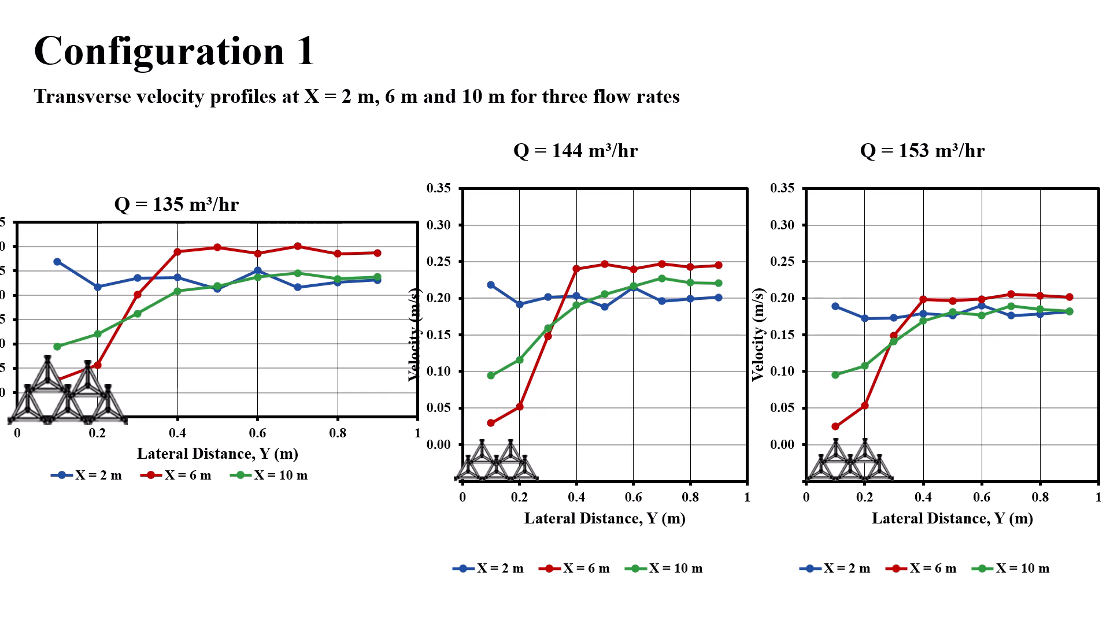
click(366, 221)
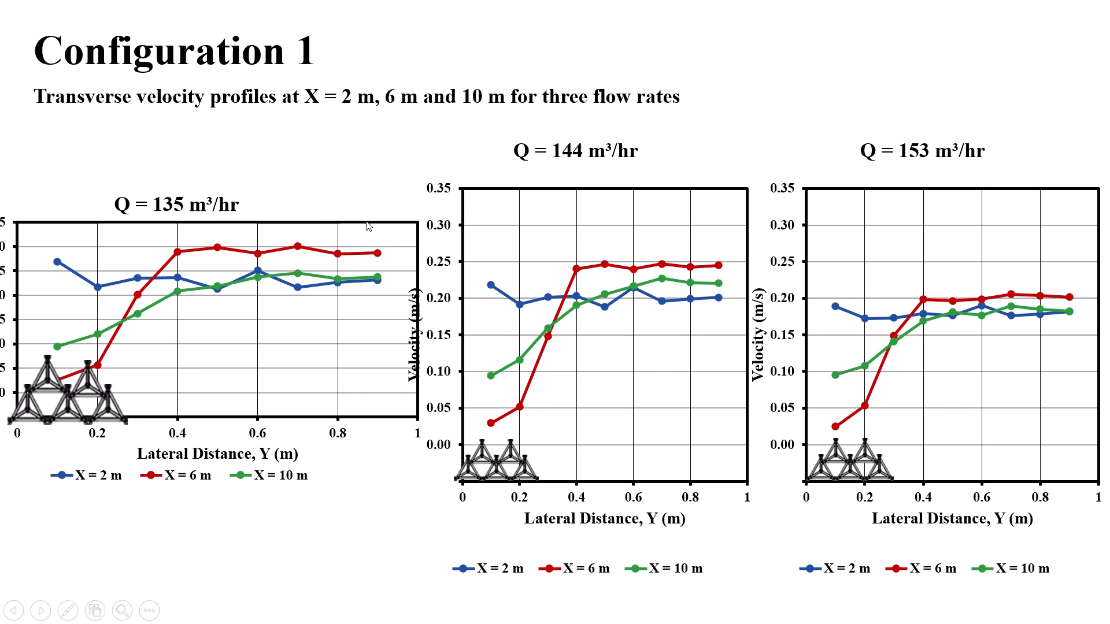
key(Escape)
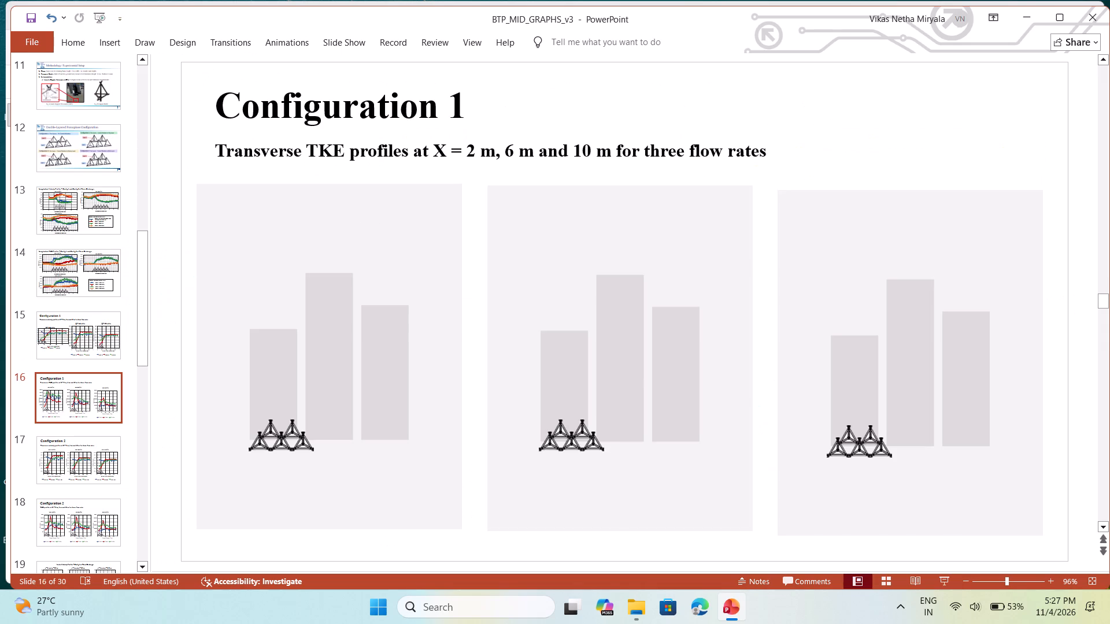
Set the plot area border width of slide 15's Q = 135 m³/hr chart to 1.5 pt.
click(81, 339)
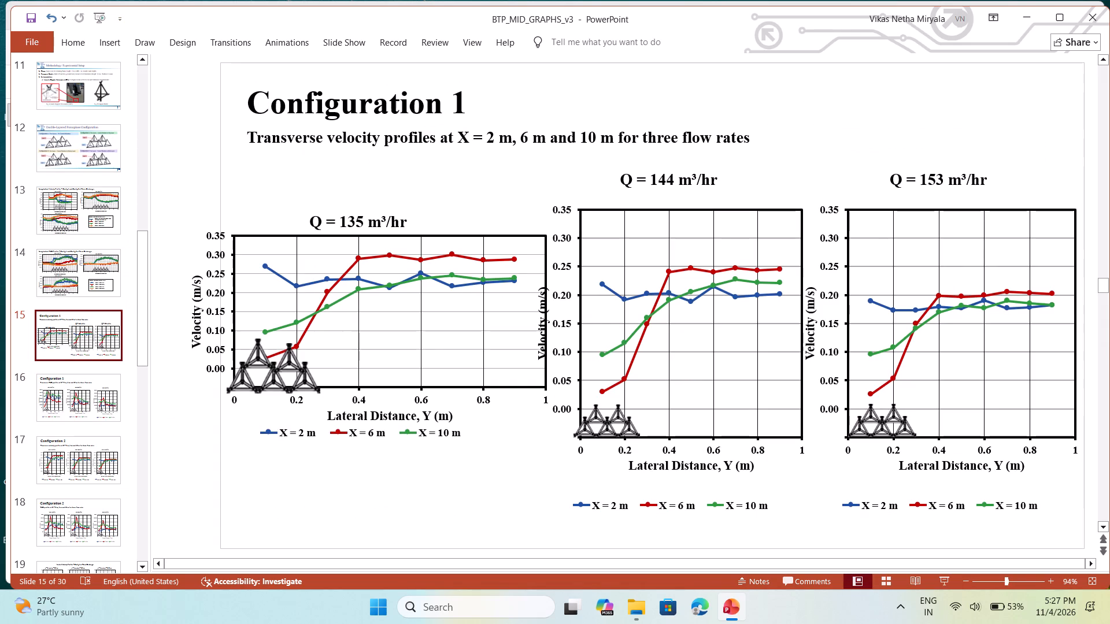
click(258, 236)
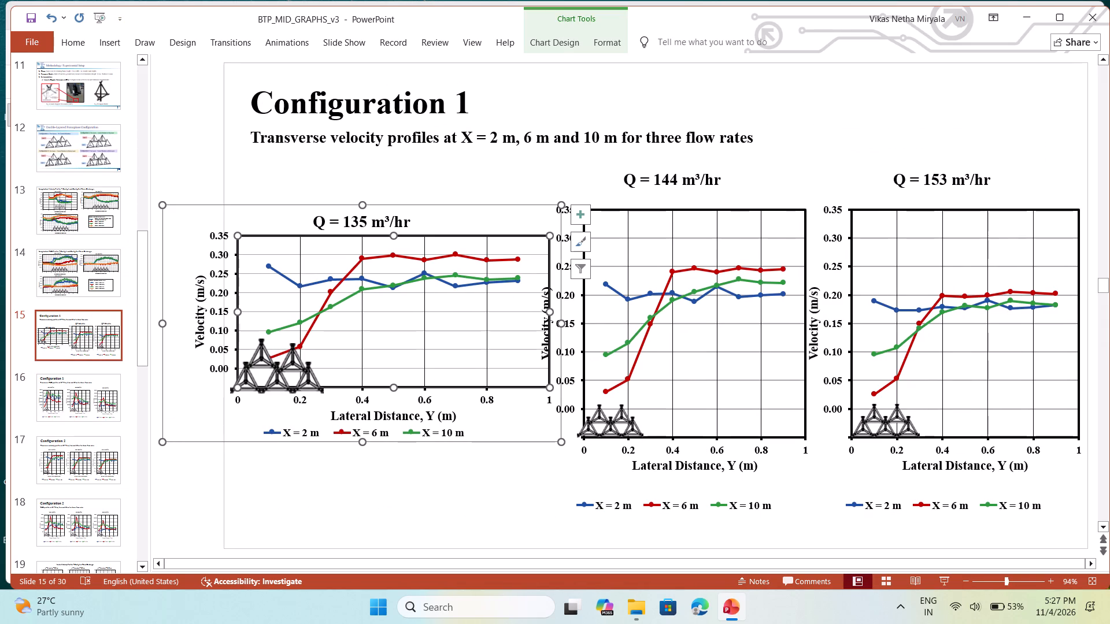
click(265, 233)
click(265, 233)
click(265, 233)
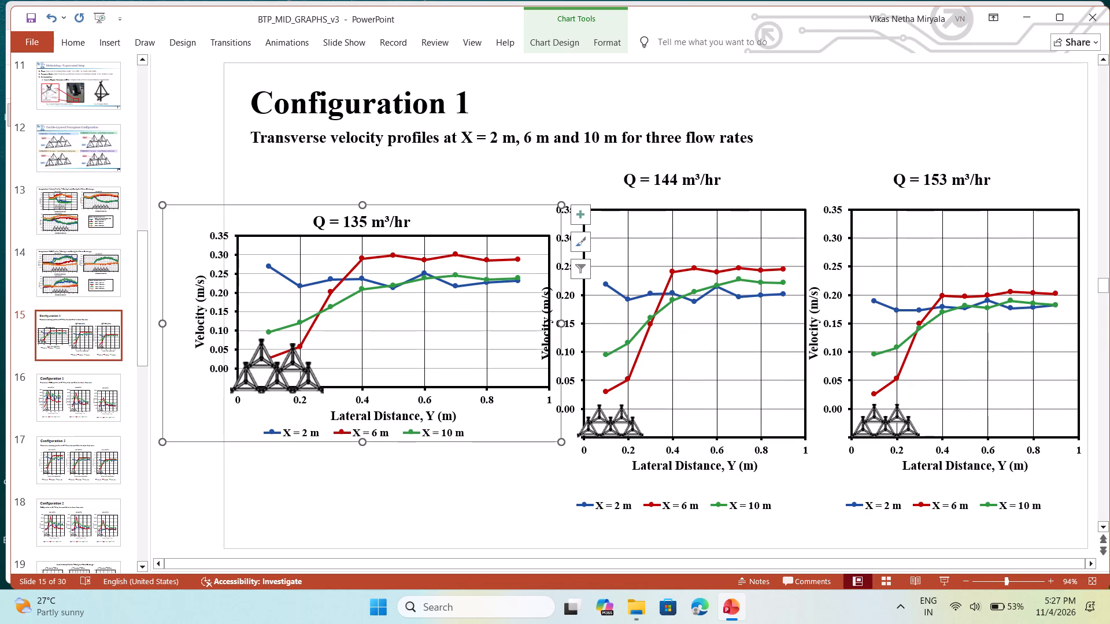
click(266, 236)
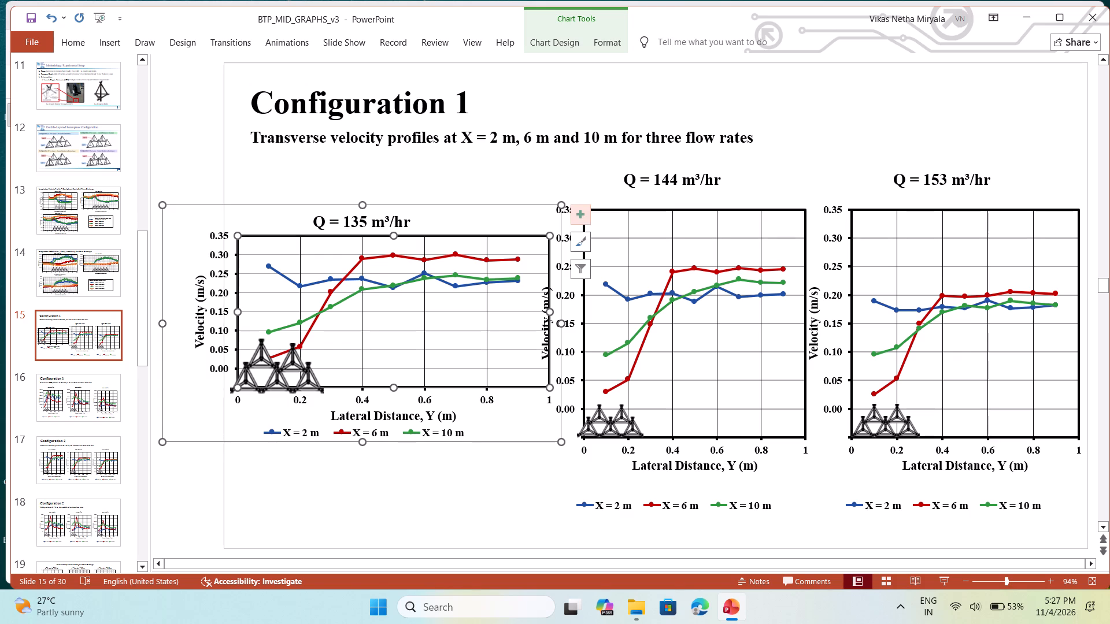
click(458, 482)
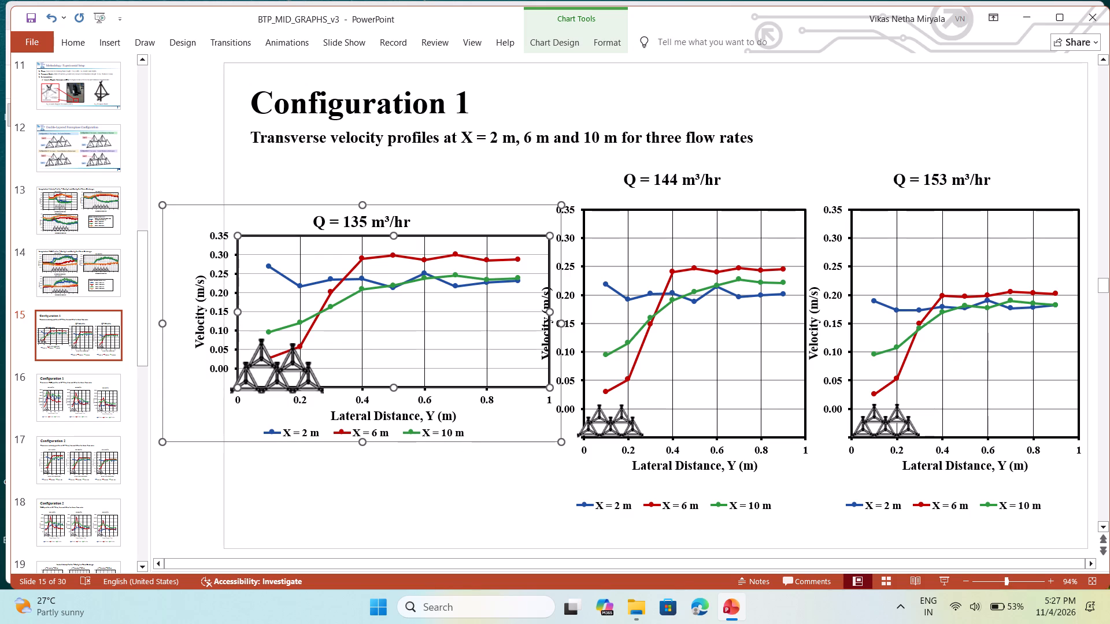
double_click(484, 236)
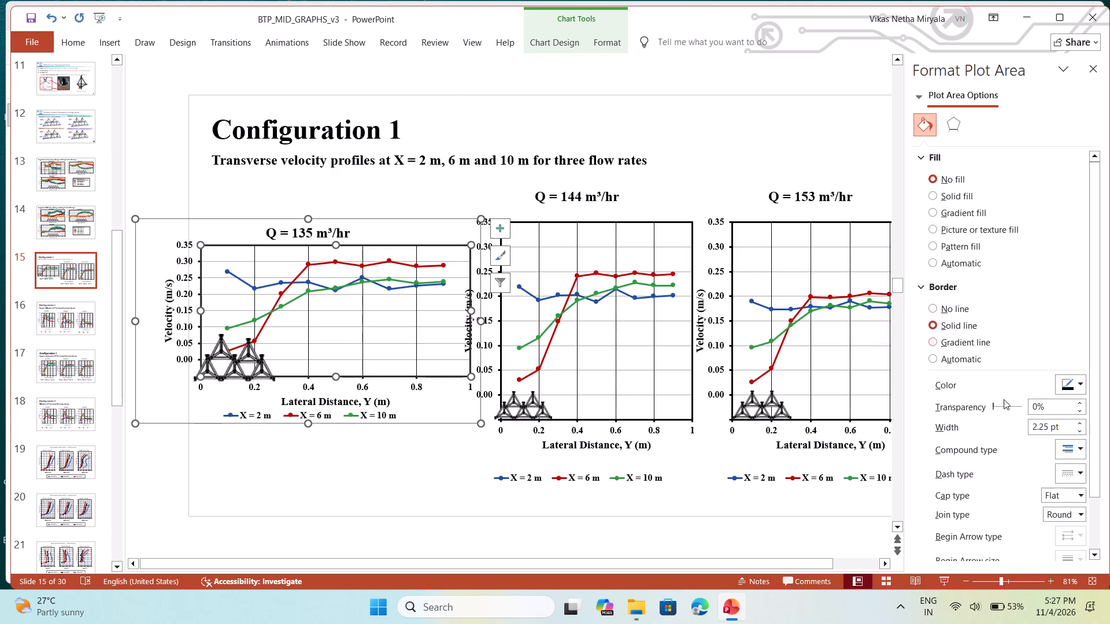
click(1078, 430)
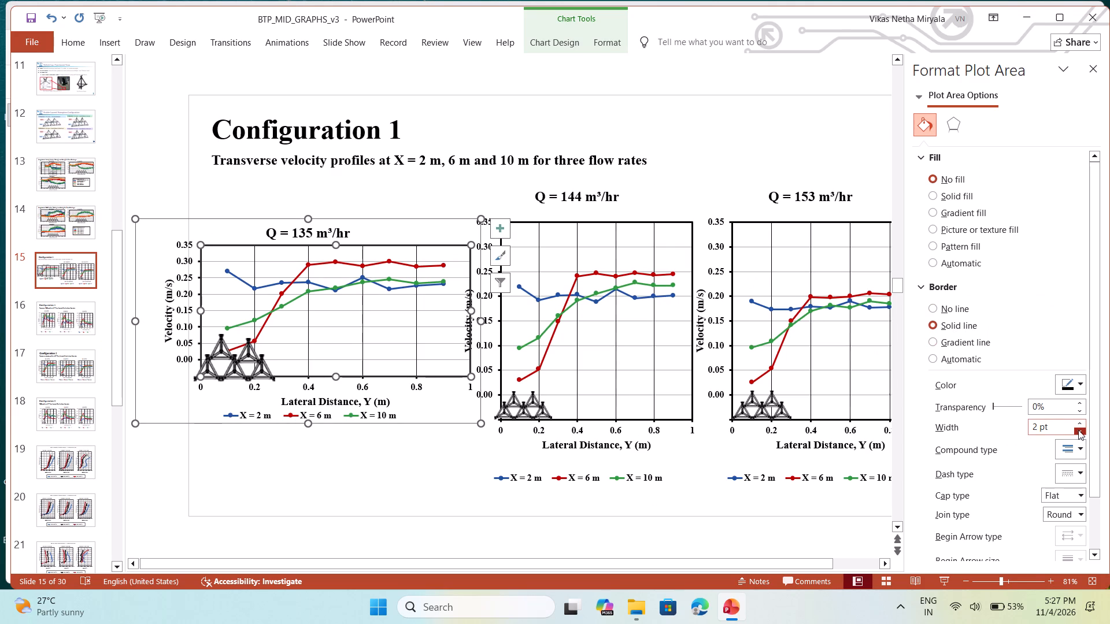
click(1078, 430)
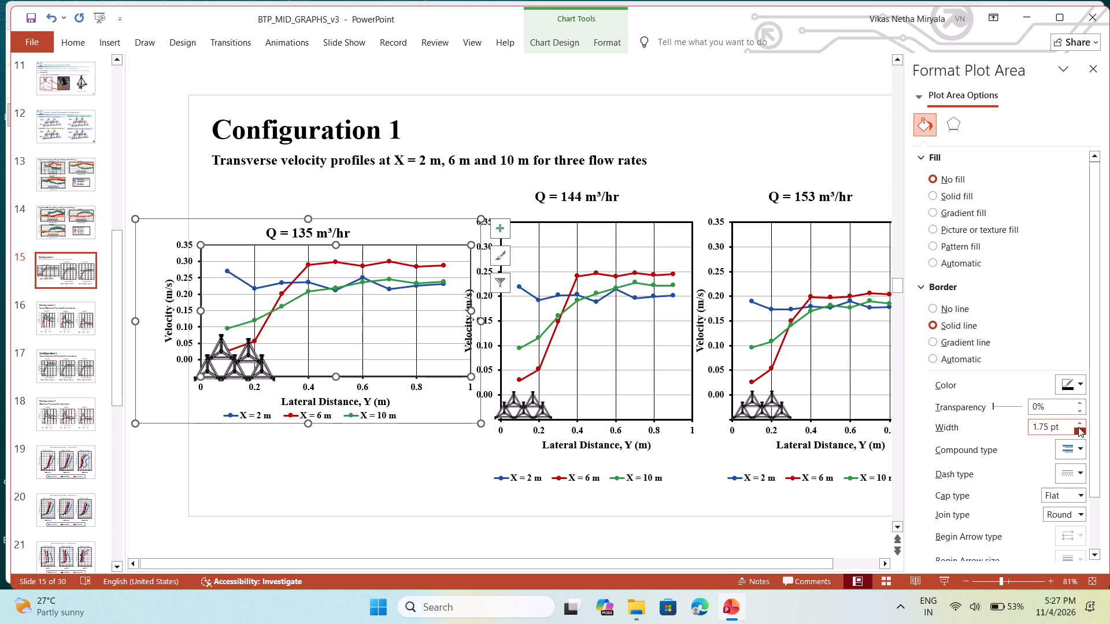
click(1082, 420)
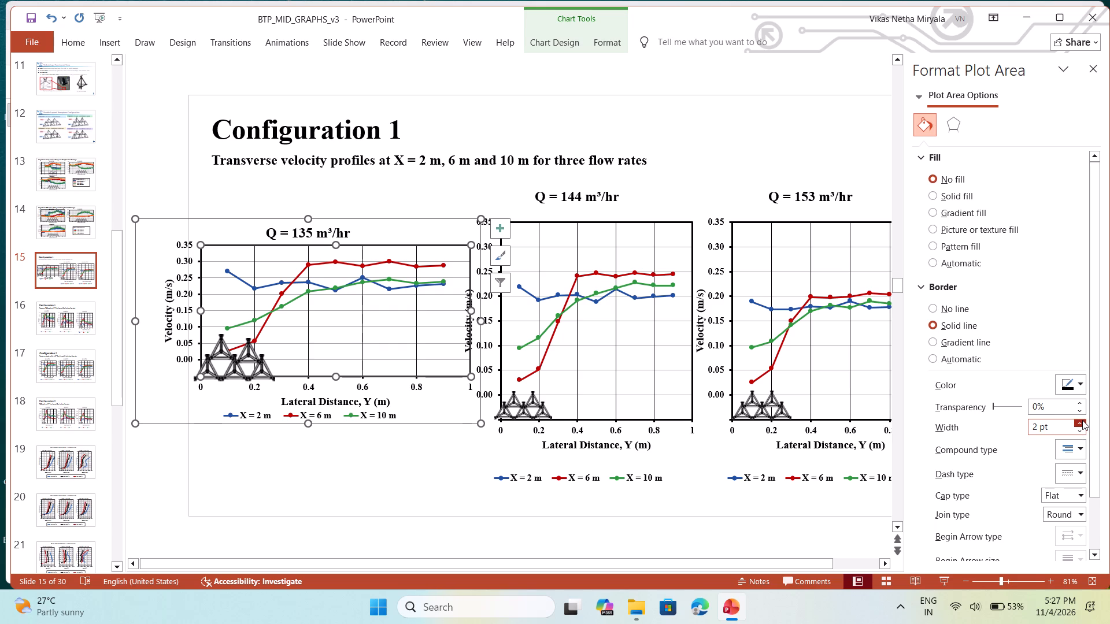
click(1081, 430)
click(1081, 430)
click(369, 480)
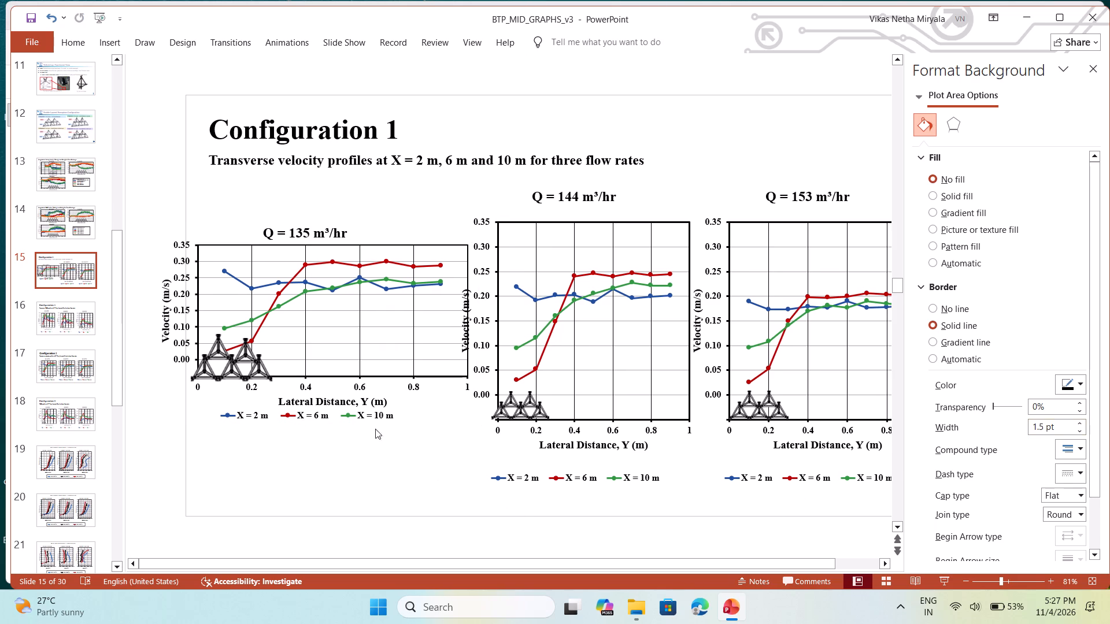
Check the bounds and units of the horizontal and vertical axes in slide 15's Q = 135 m³/hr chart, and close the formatting pane.
click(367, 376)
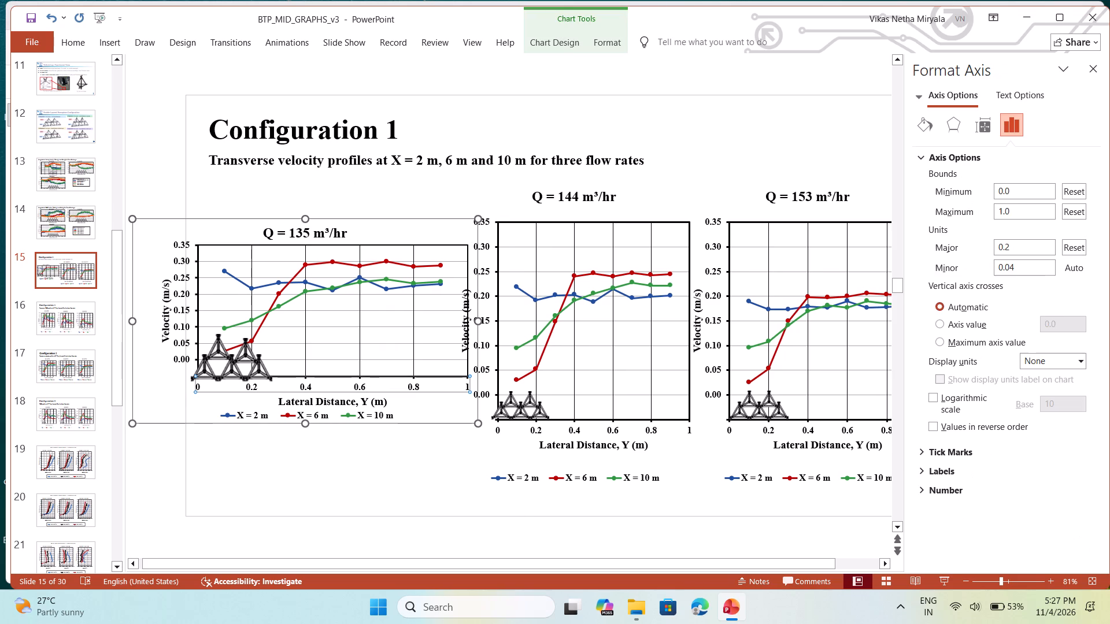
double_click(197, 307)
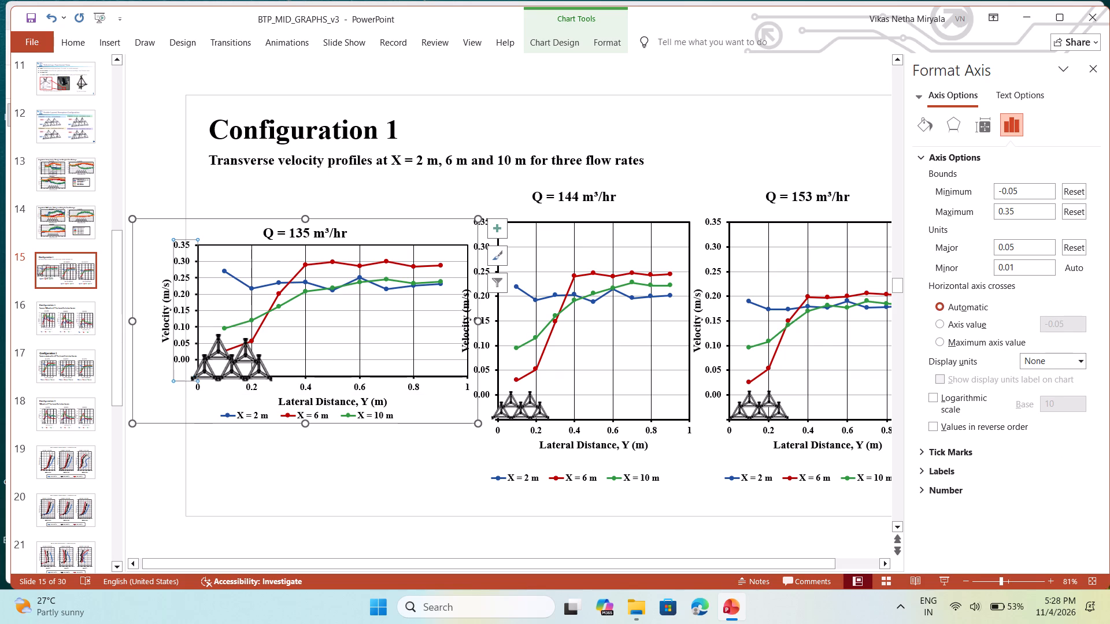
click(386, 496)
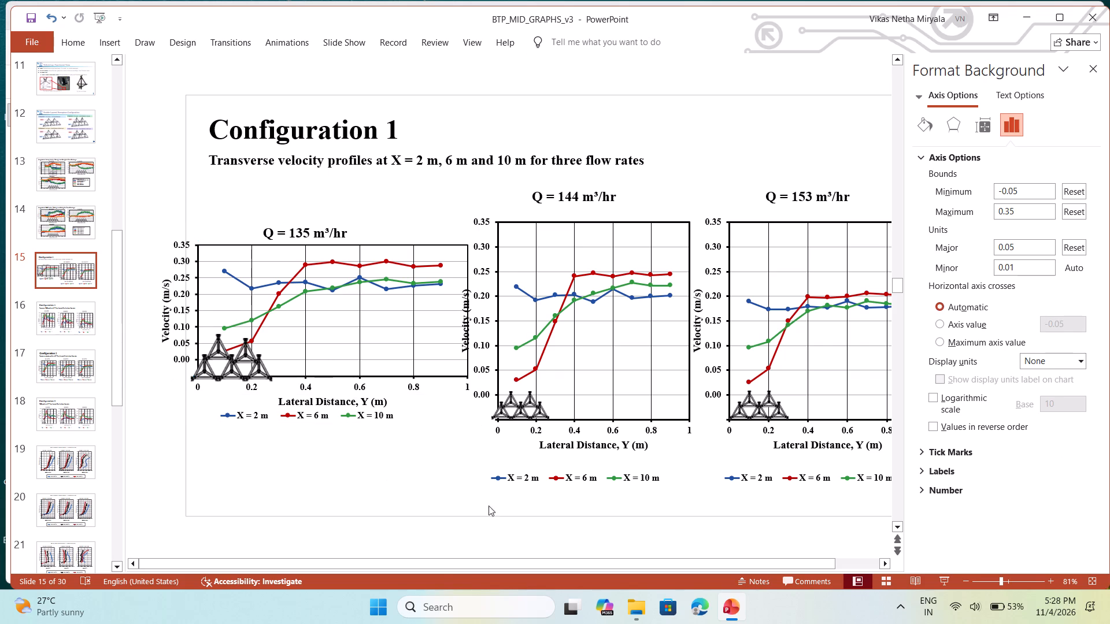
click(400, 485)
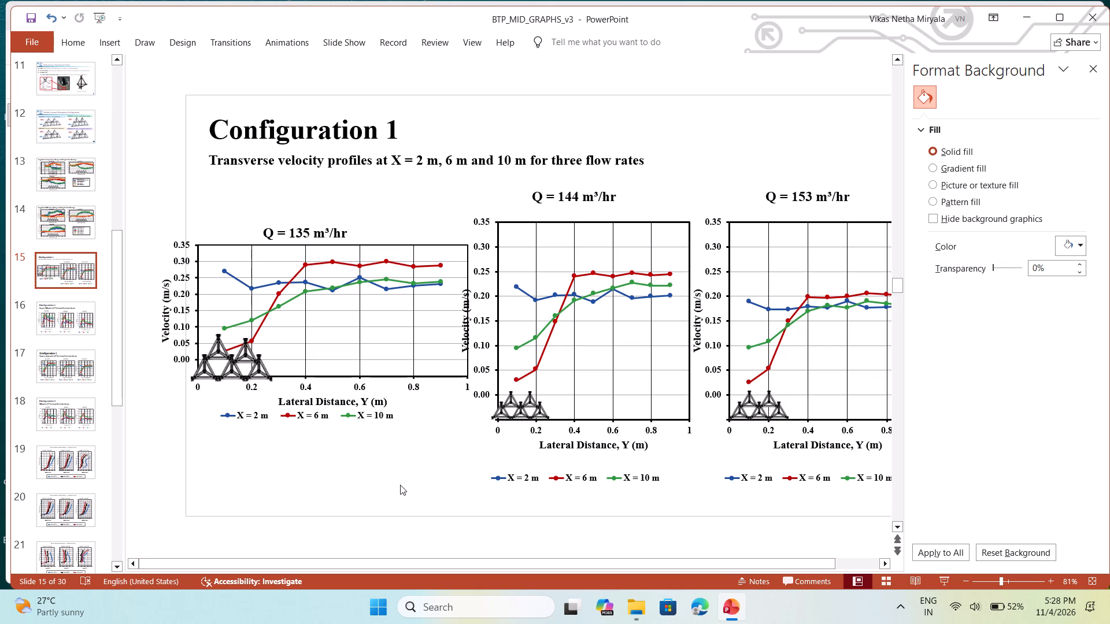
click(1092, 68)
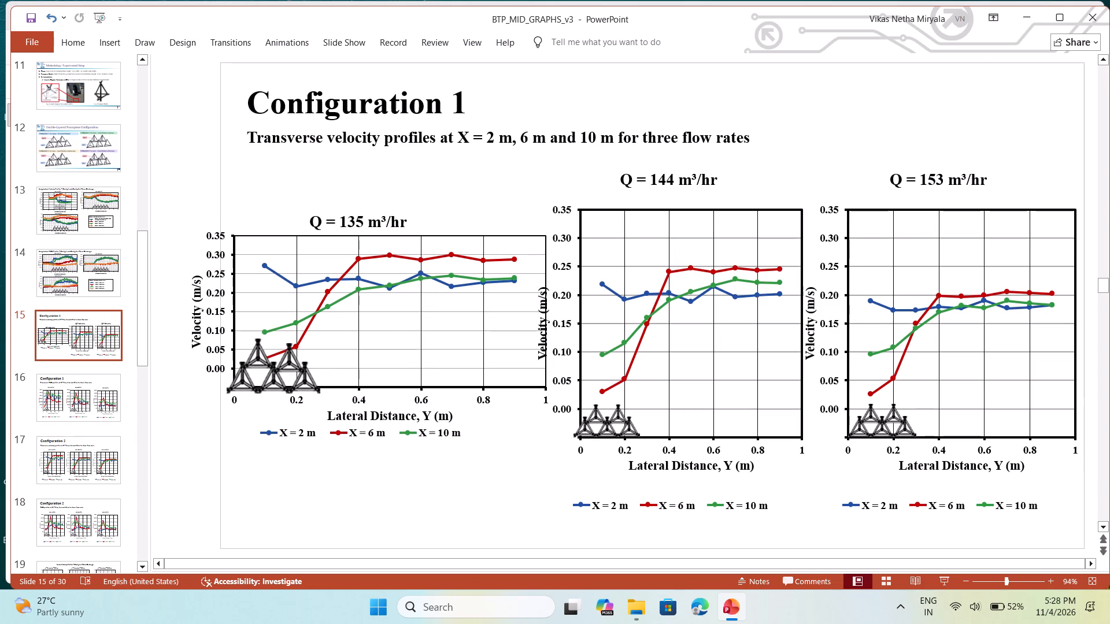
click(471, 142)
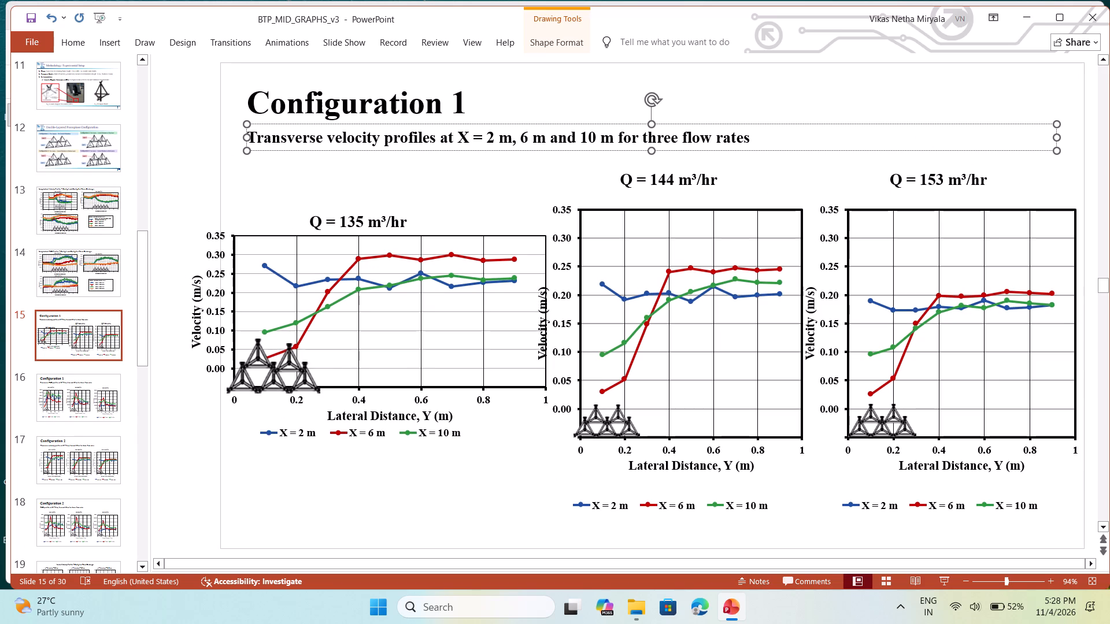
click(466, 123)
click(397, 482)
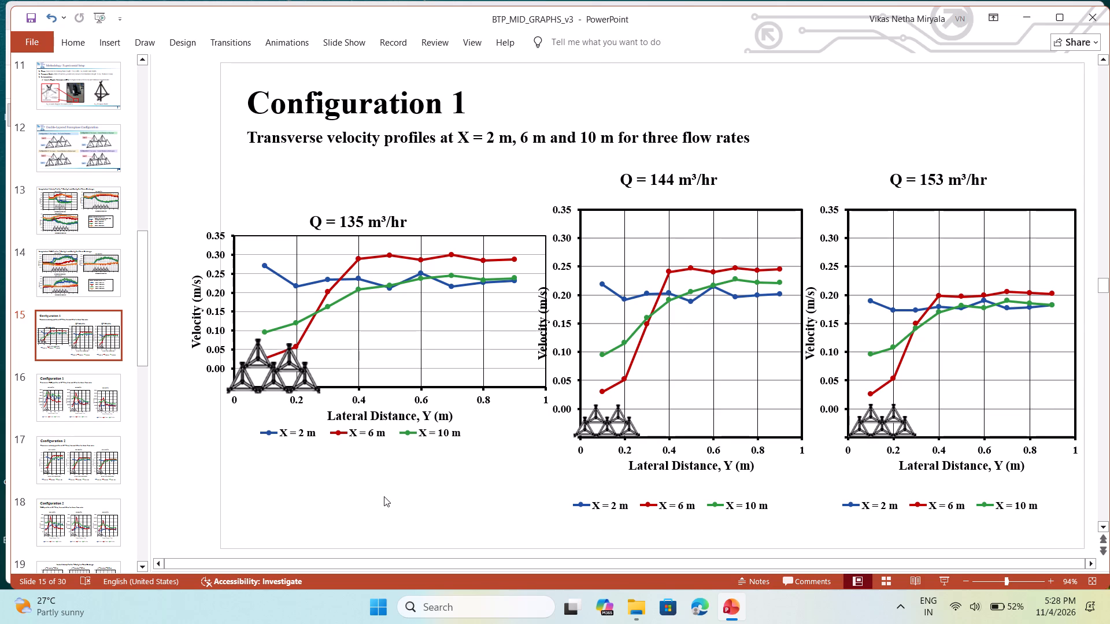
Set the plot area border width of slide 13's Q = 135 m³/hr longitudinal velocity chart to 1.5 pt.
key(Left)
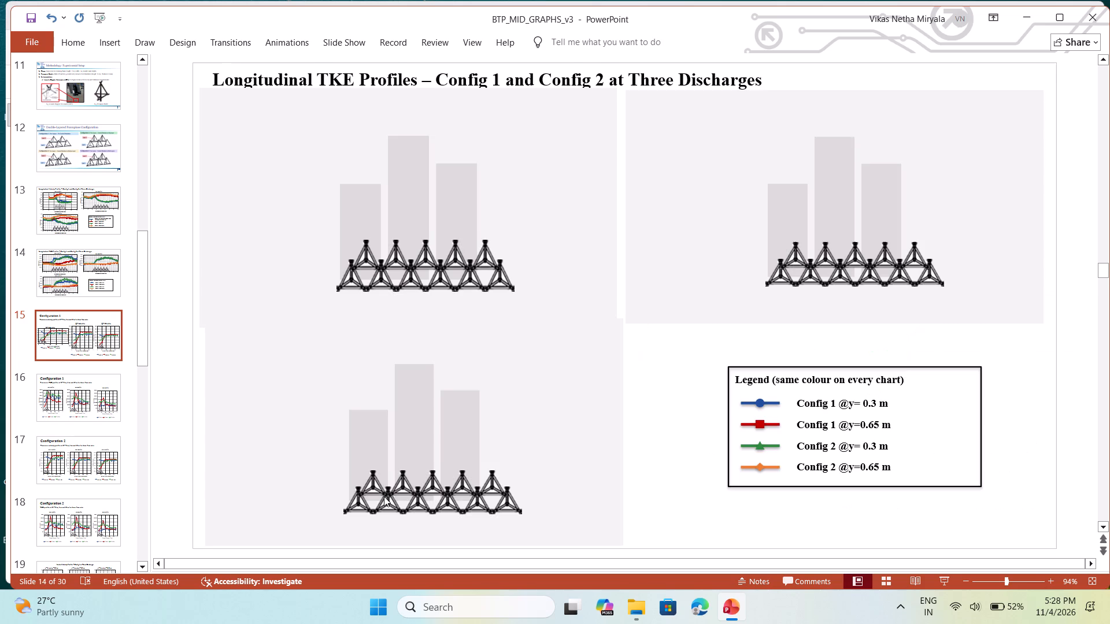
key(Left)
key(Left)
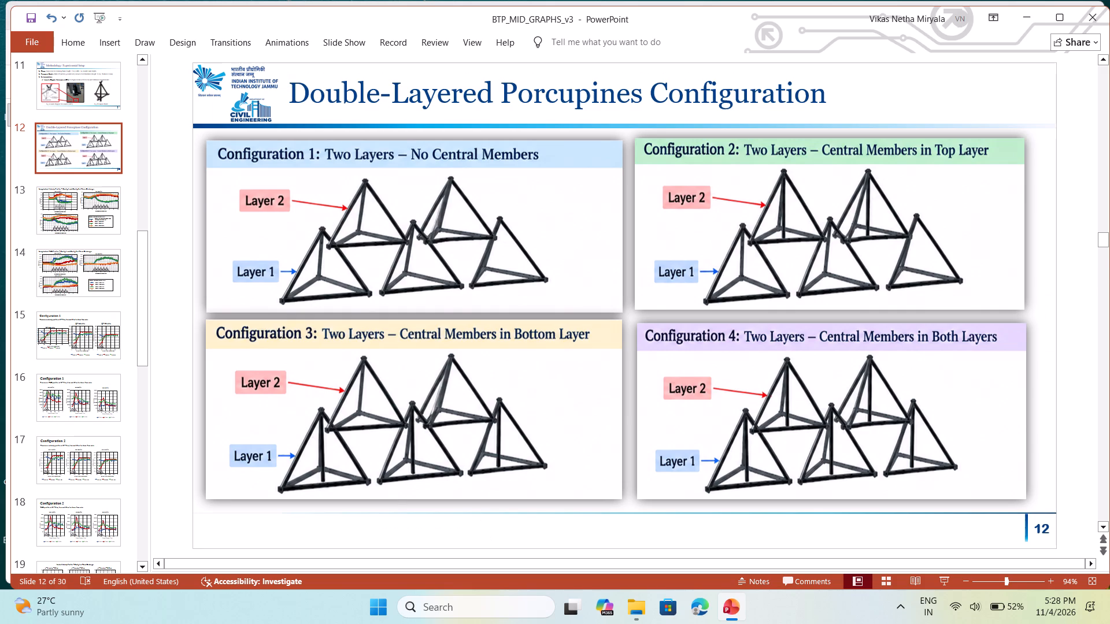
key(Right)
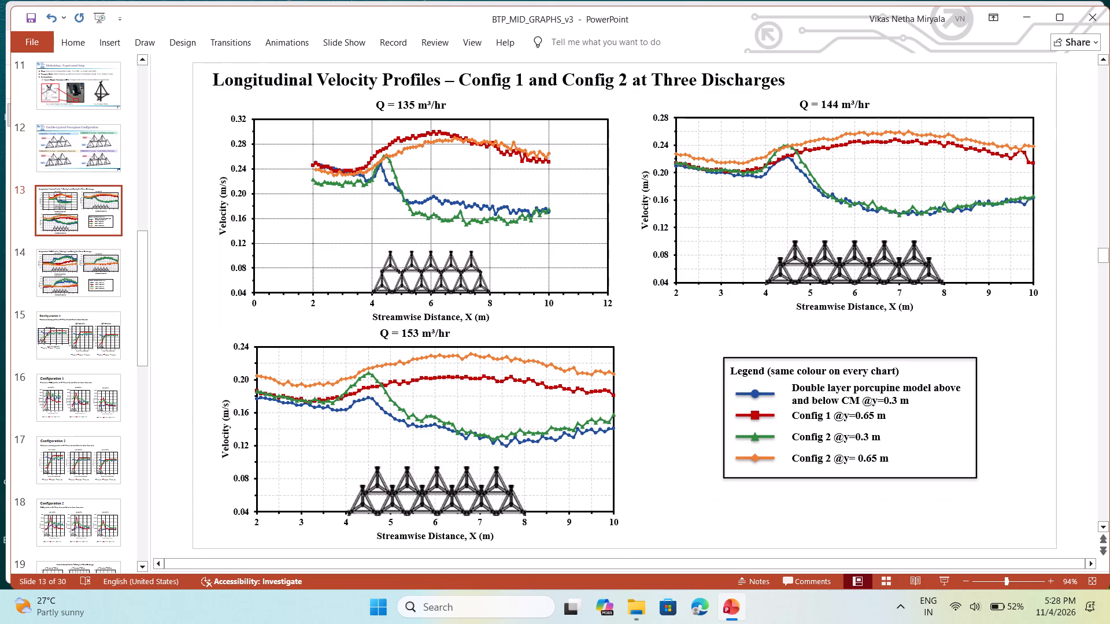
click(609, 175)
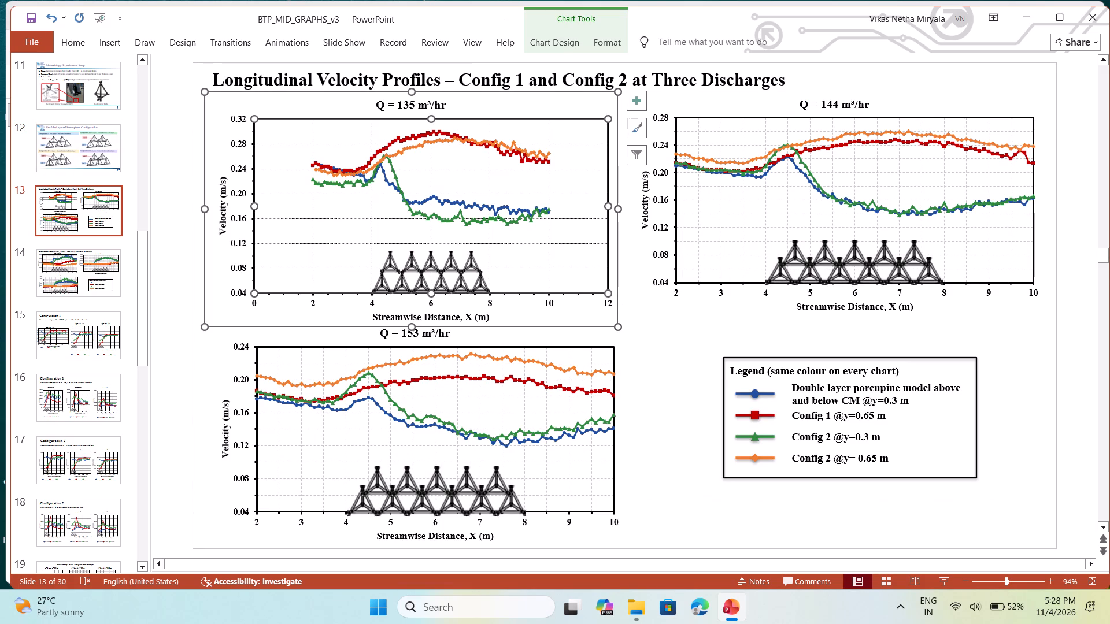
double_click(609, 175)
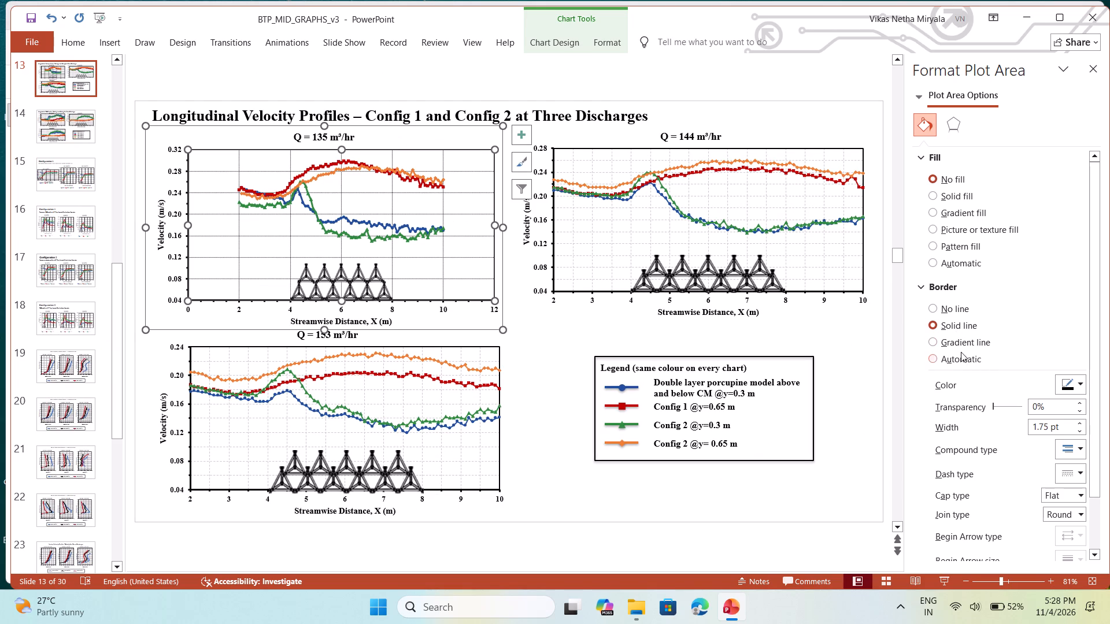
click(1080, 432)
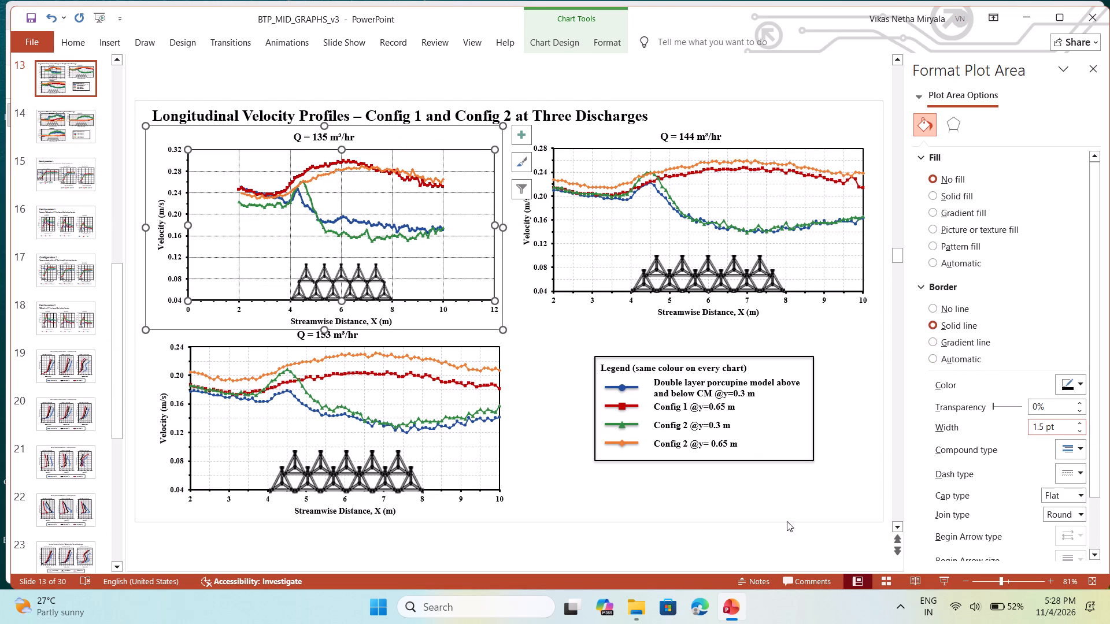
click(669, 531)
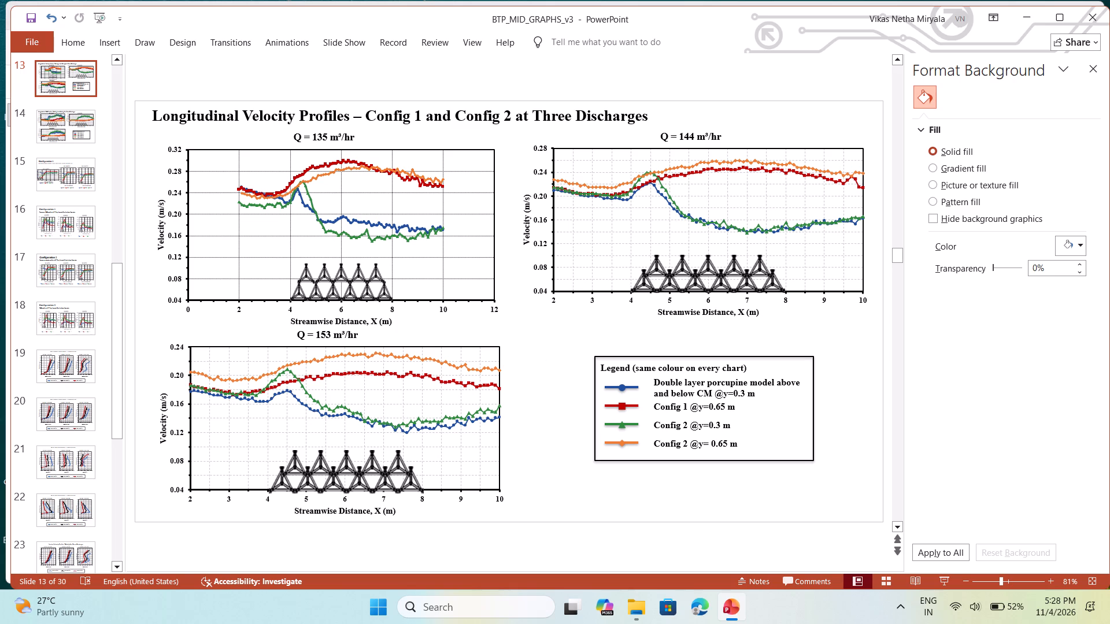
Shrink the first bottom-row porcupine in the Q = 144 m³/hr chart's illustration on slide 13, and compare it with the Q = 135 m³/hr one.
click(303, 289)
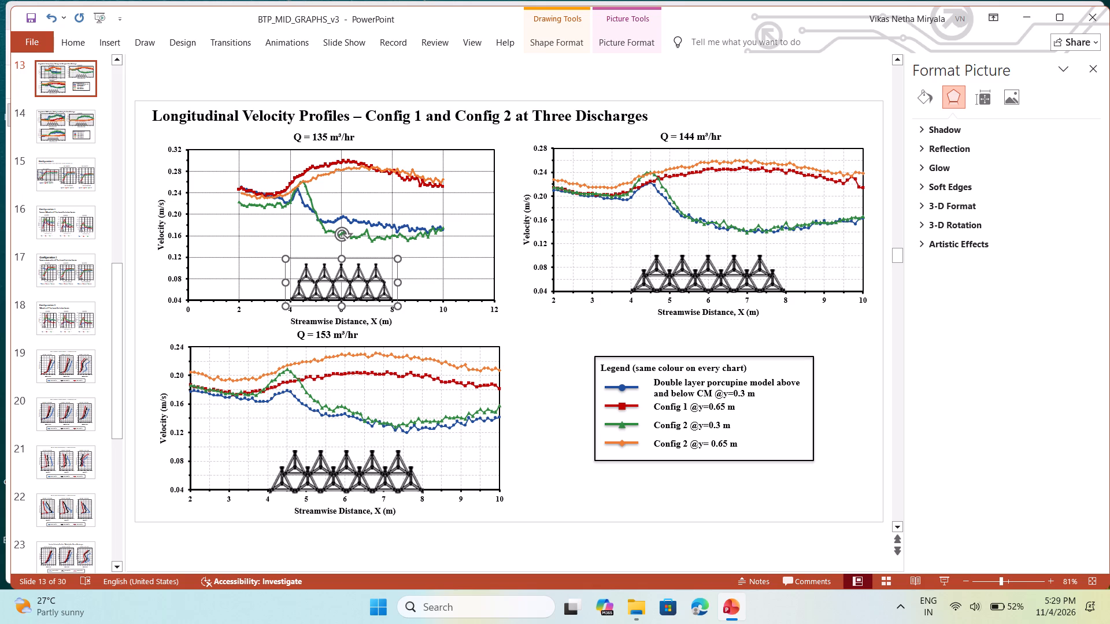
click(645, 281)
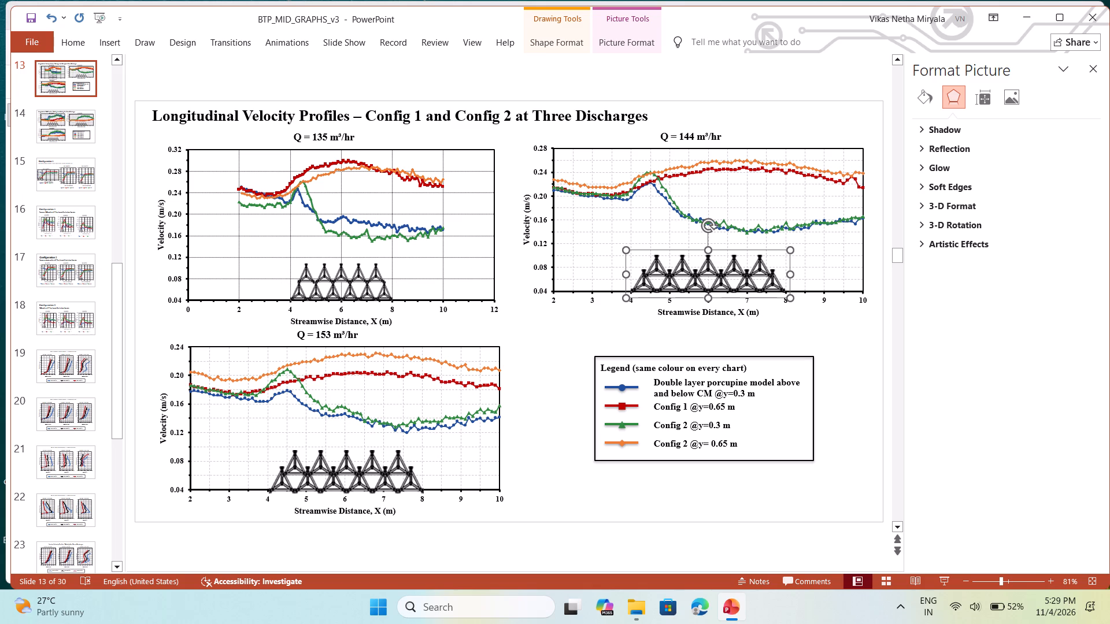
click(642, 281)
drag(657, 292, 644, 284)
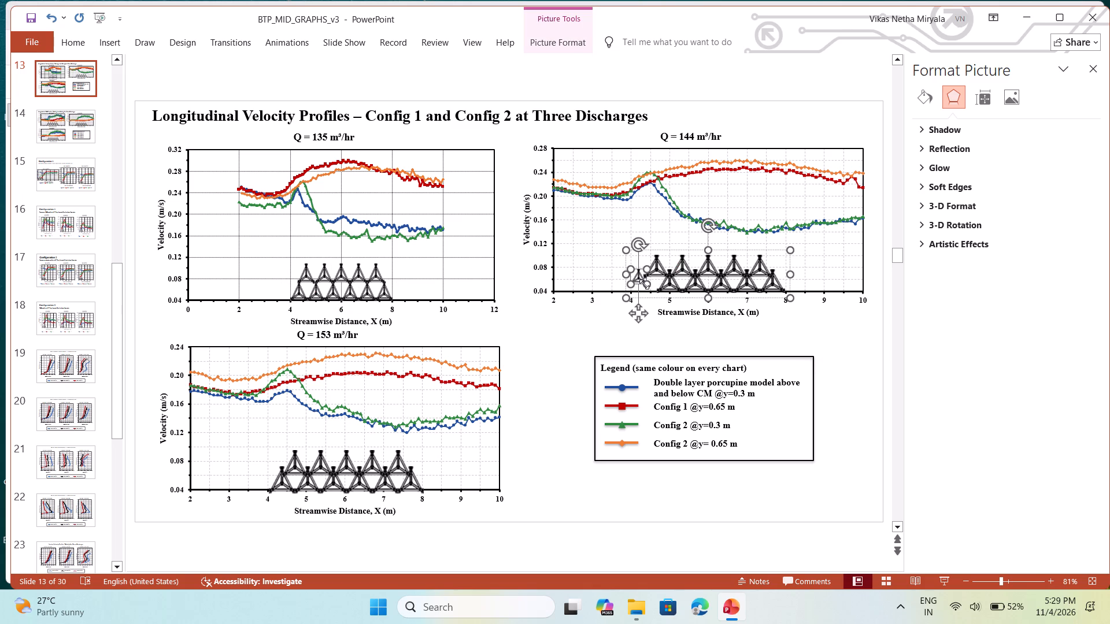
click(597, 336)
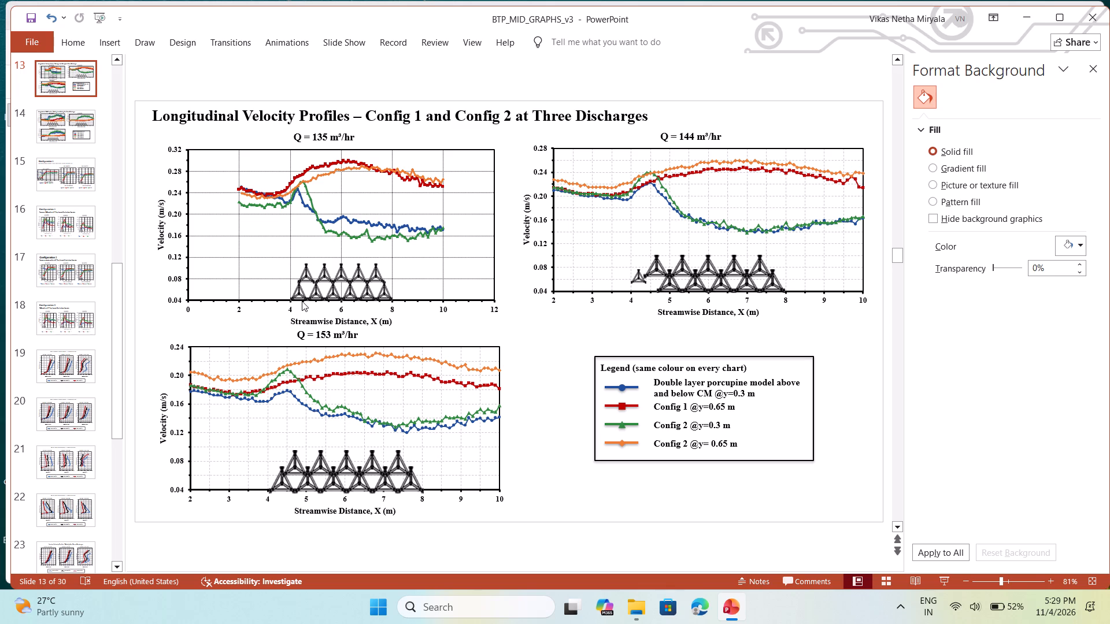
click(636, 278)
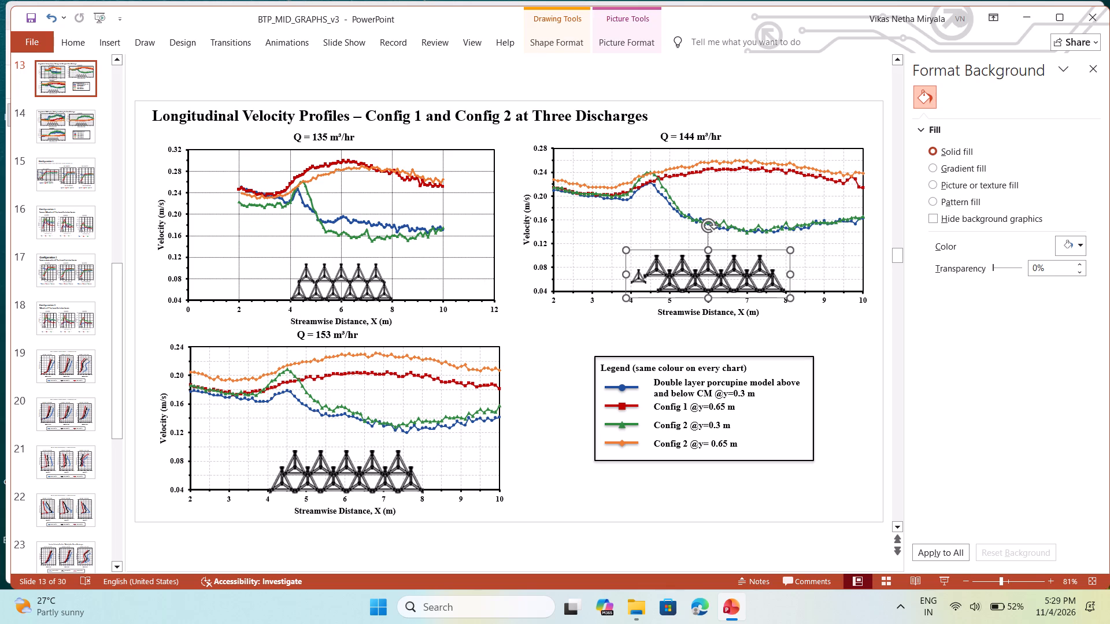
click(641, 278)
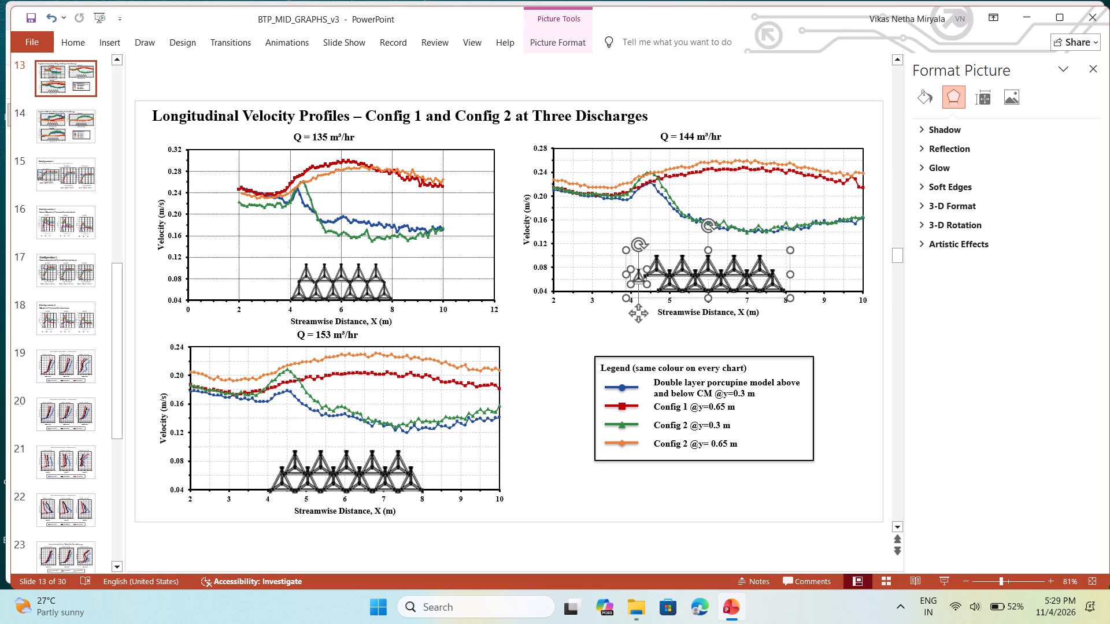
click(341, 285)
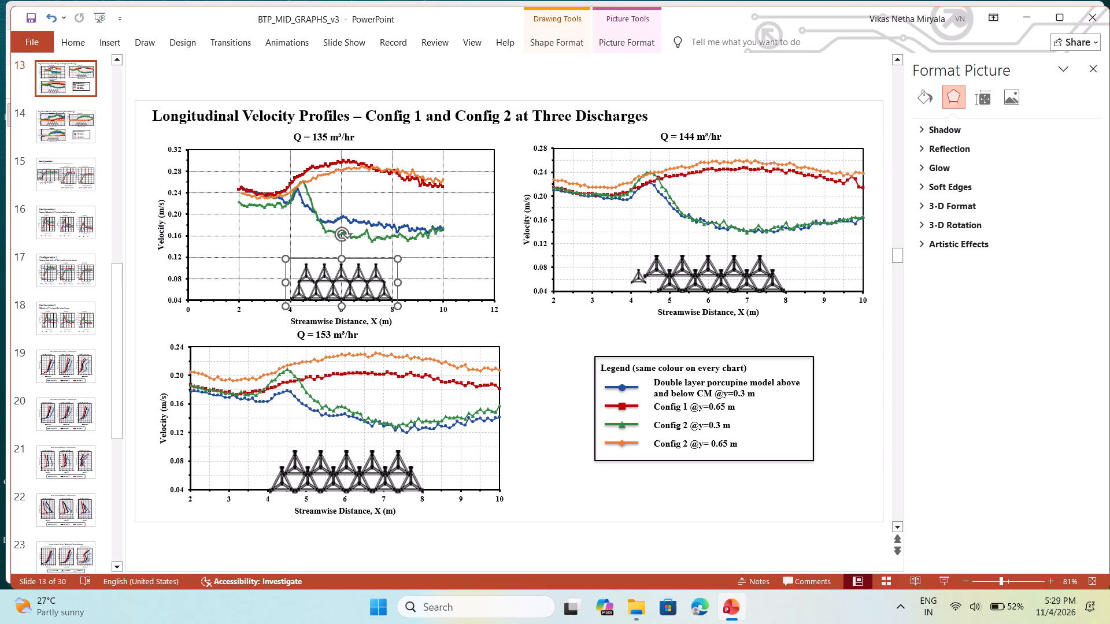
click(574, 348)
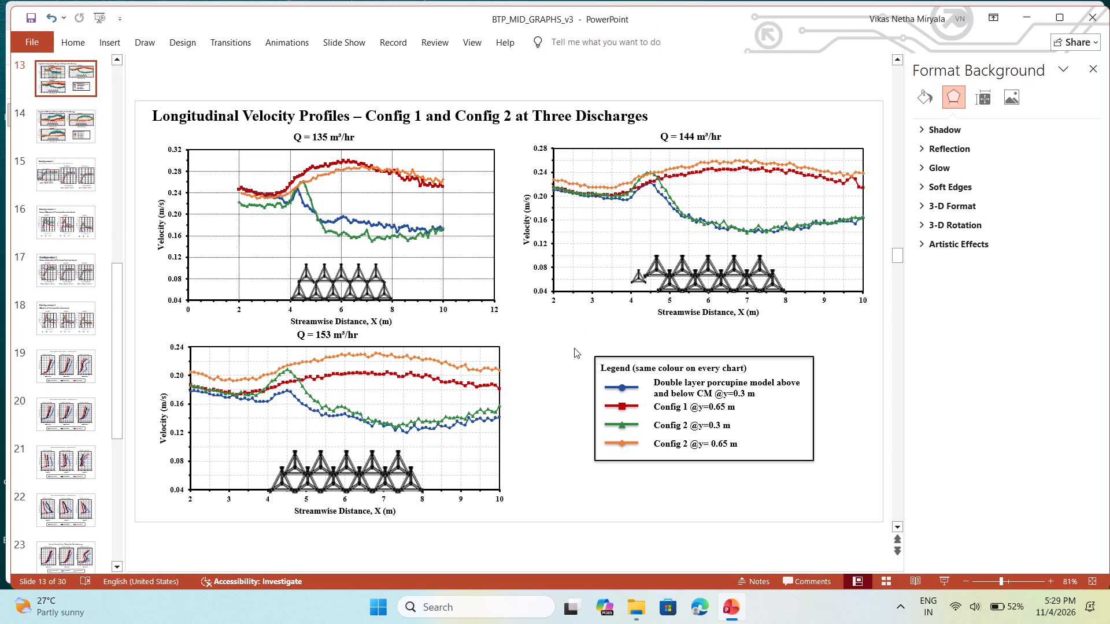
Save the presentation.
key(ctrl+s)
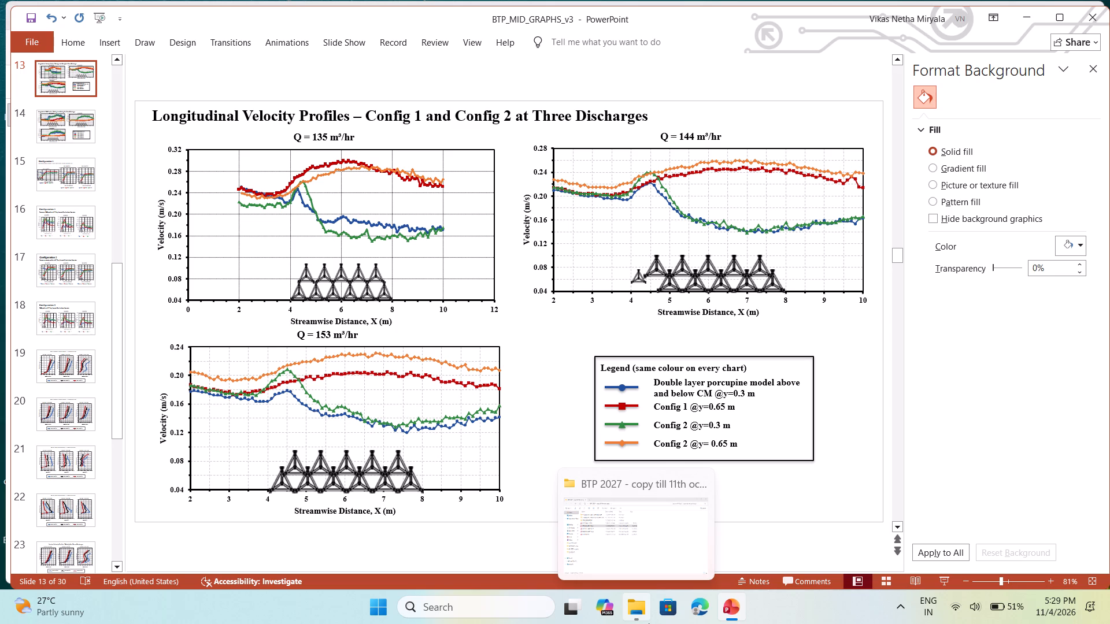
Switch to File Explorer and look through the Downloads folder for the earlier flow-results presentations.
click(634, 611)
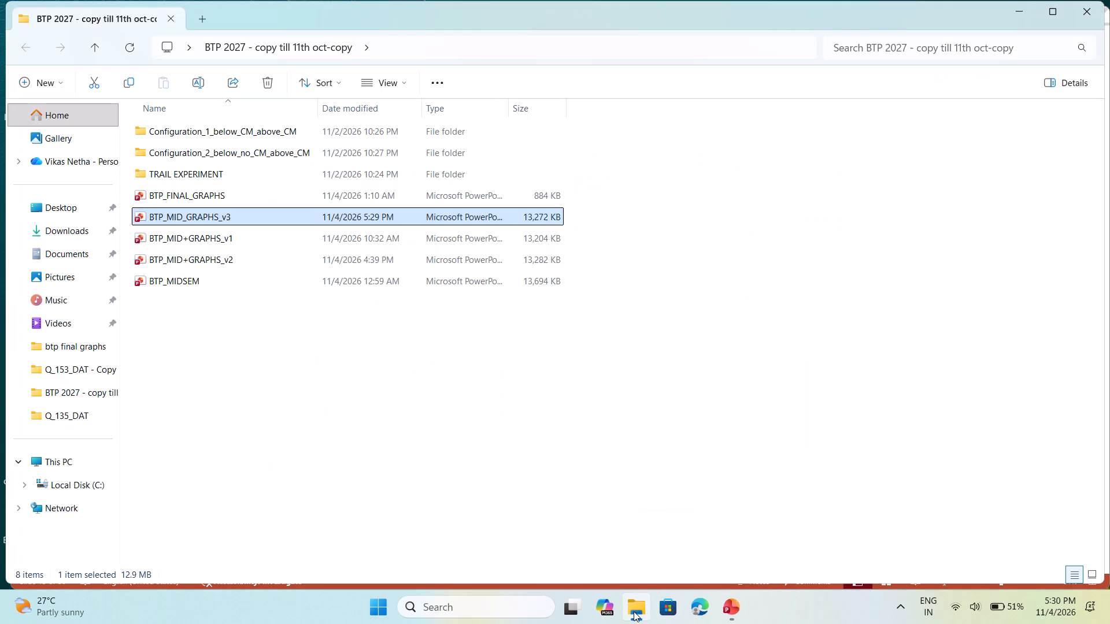
click(60, 229)
scroll(379, 329, down, 11)
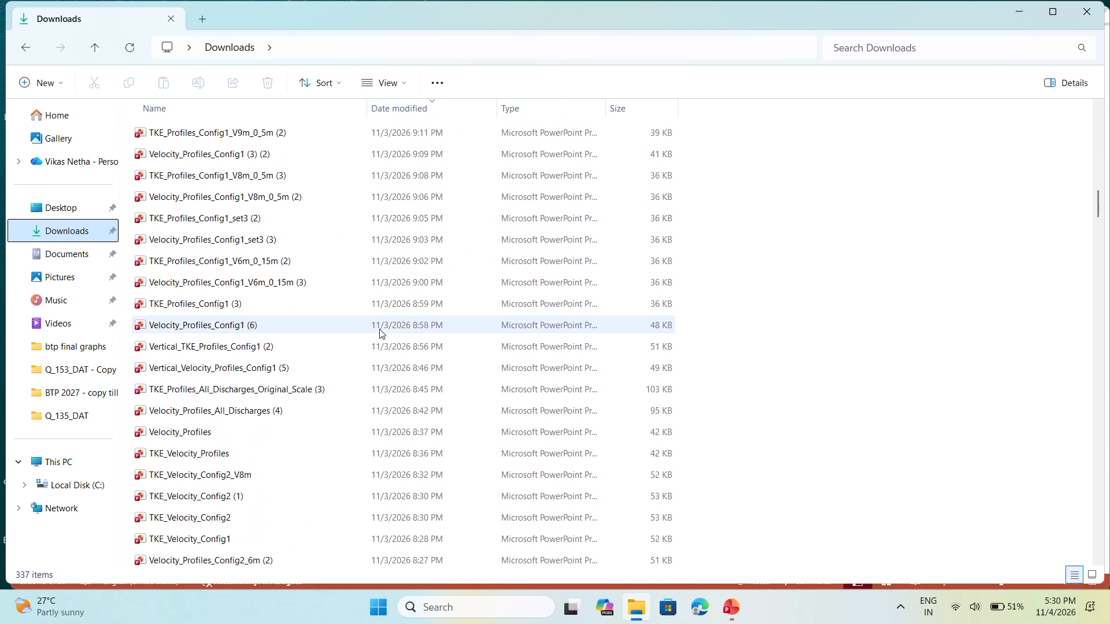
scroll(379, 329, down, 10)
scroll(379, 329, up, 2)
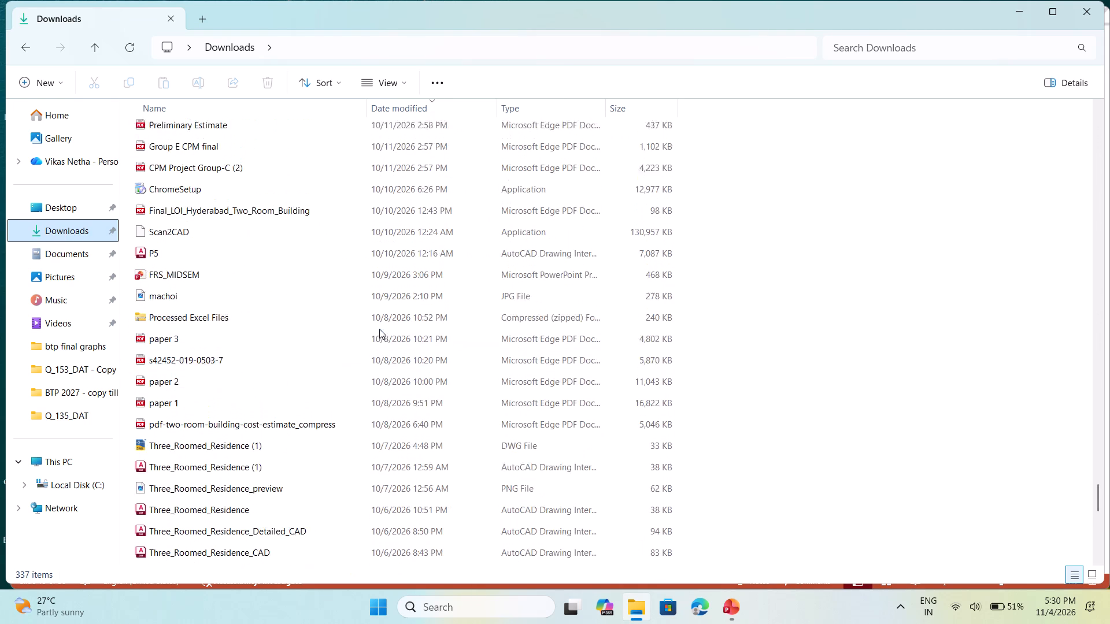
scroll(379, 329, up, 6)
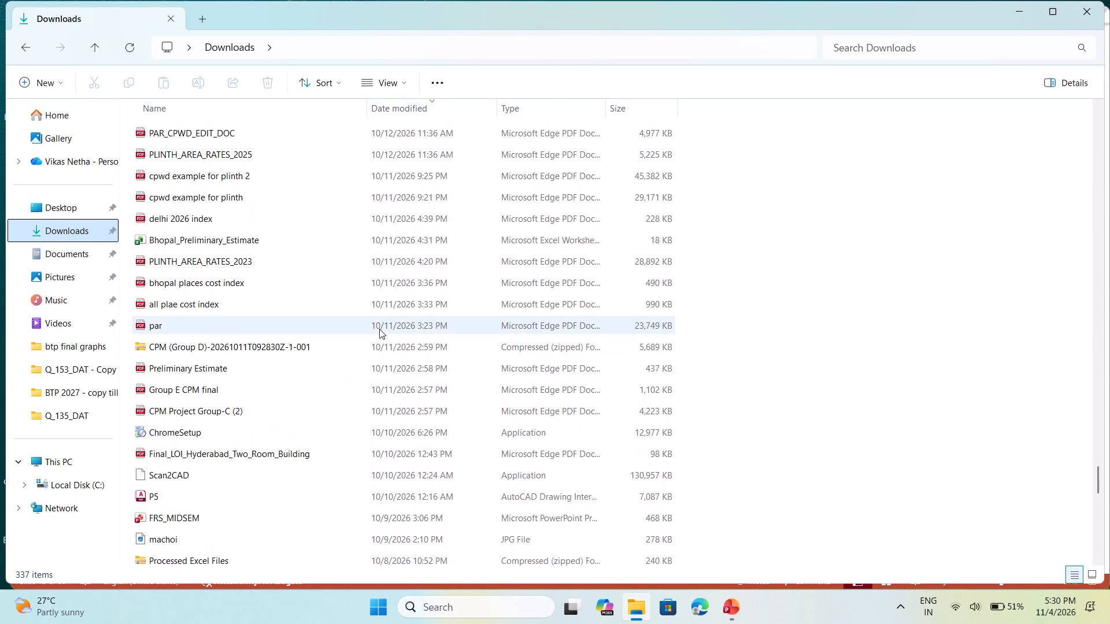
scroll(379, 329, up, 5)
scroll(379, 329, down, 3)
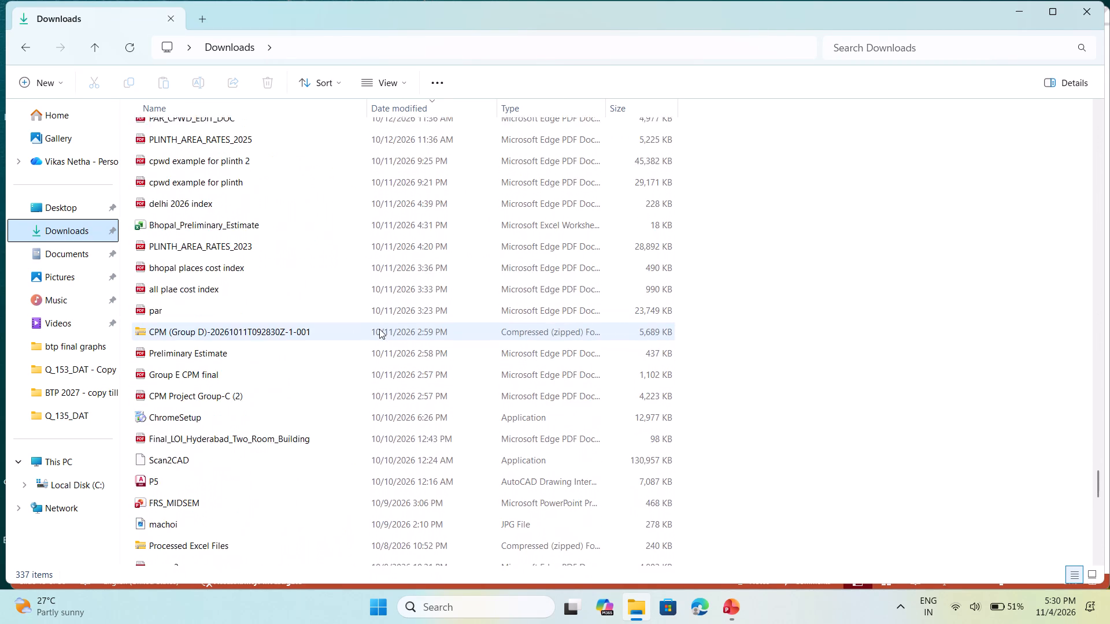
scroll(379, 329, down, 5)
scroll(379, 329, up, 5)
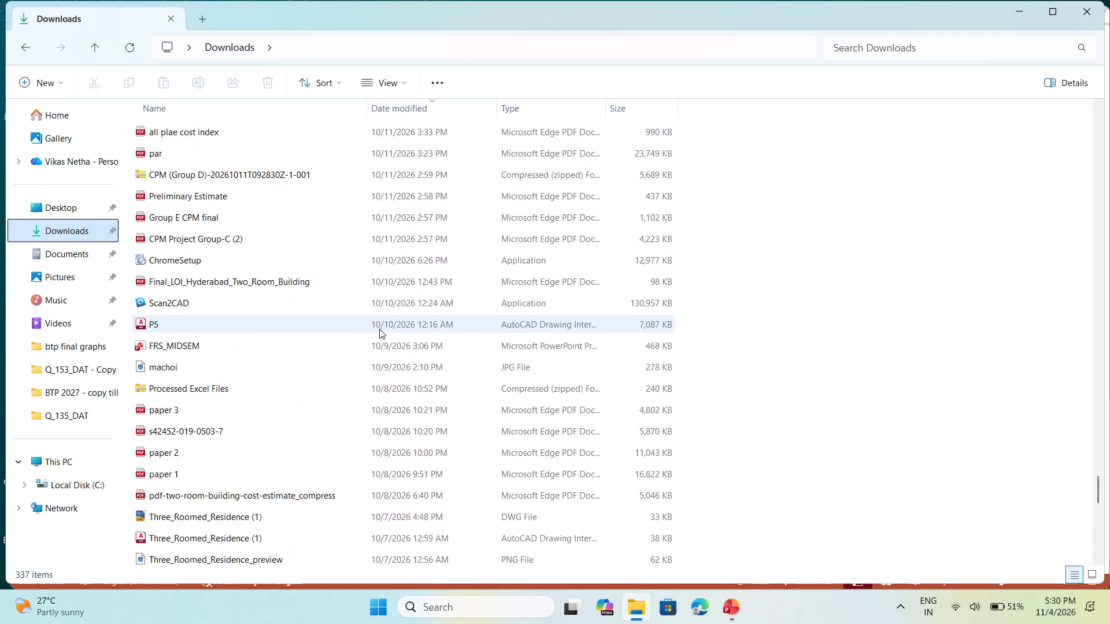
scroll(379, 329, up, 8)
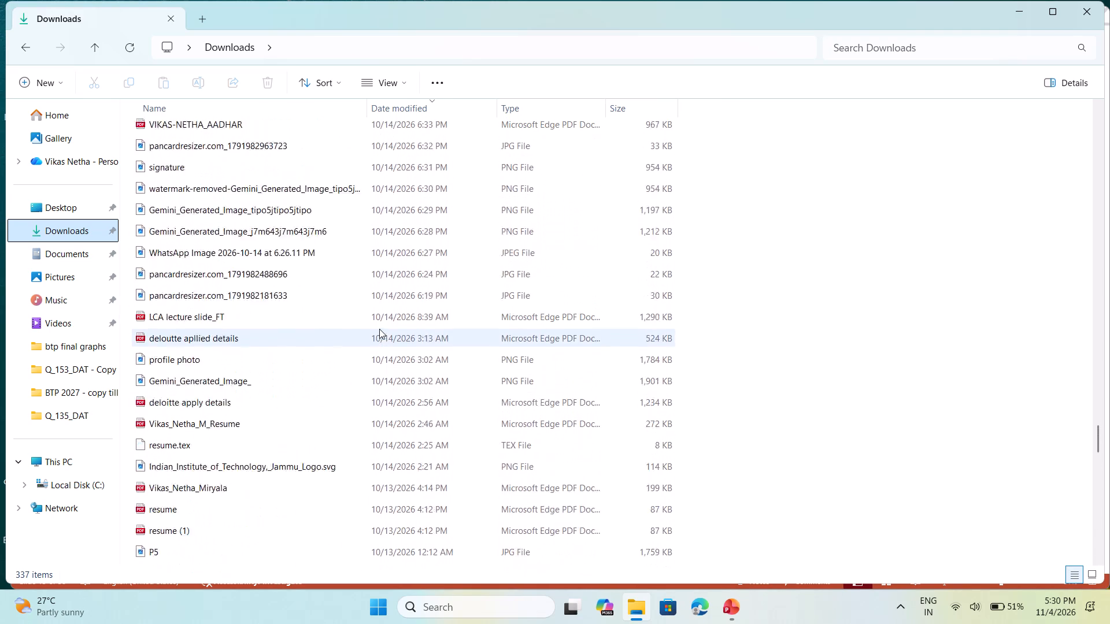
scroll(379, 329, up, 8)
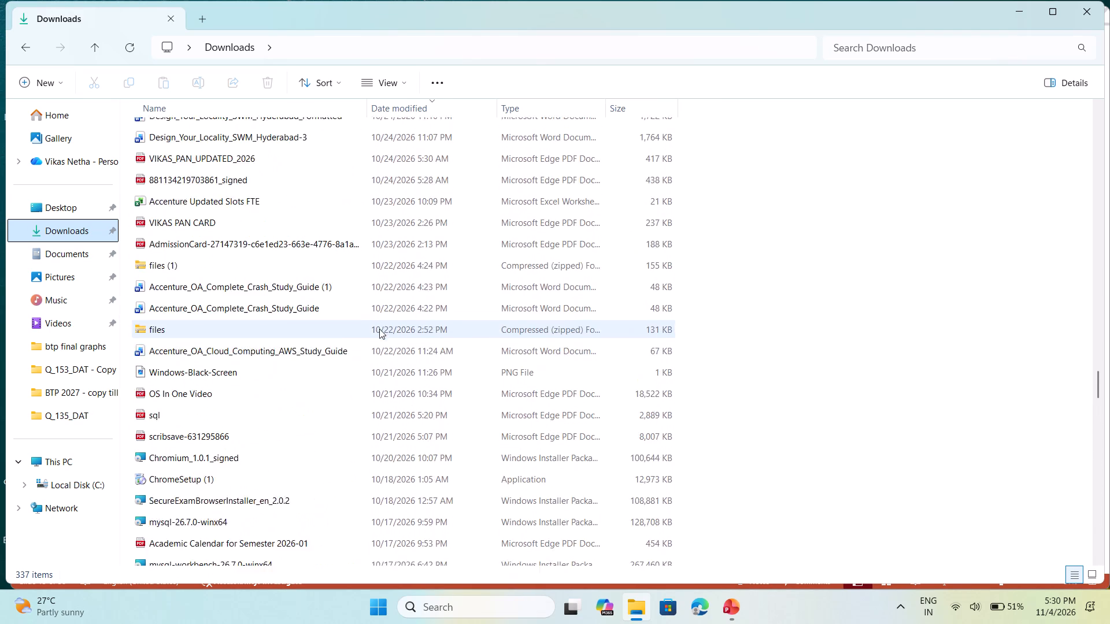
scroll(379, 329, up, 7)
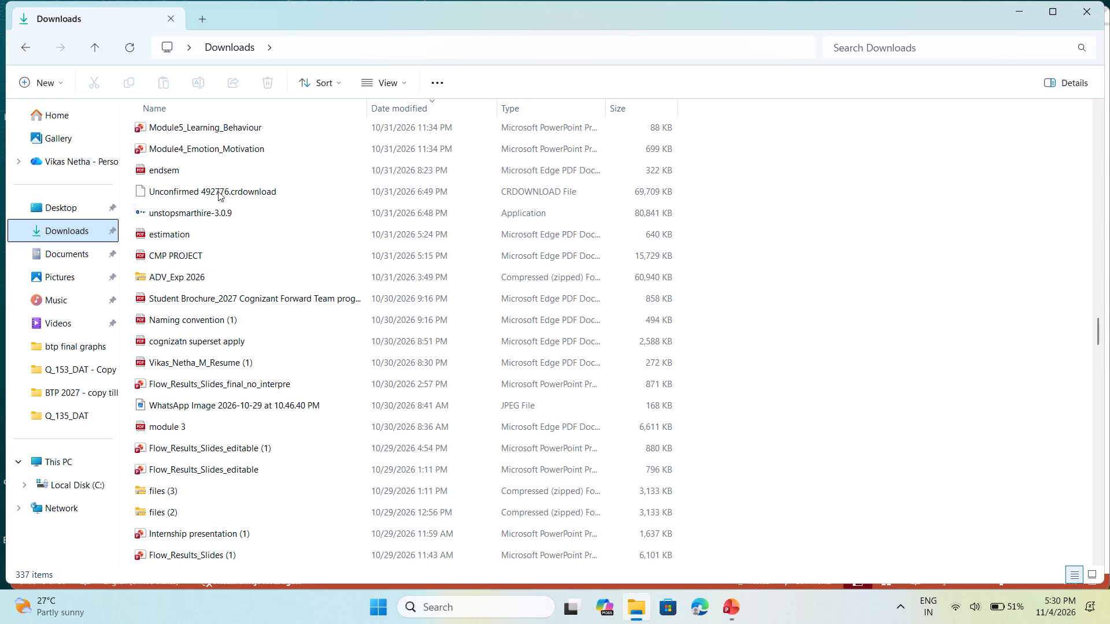
Open Flow_Results_Slides_final_no_interpre, skim its results slides, and close it.
double_click(247, 380)
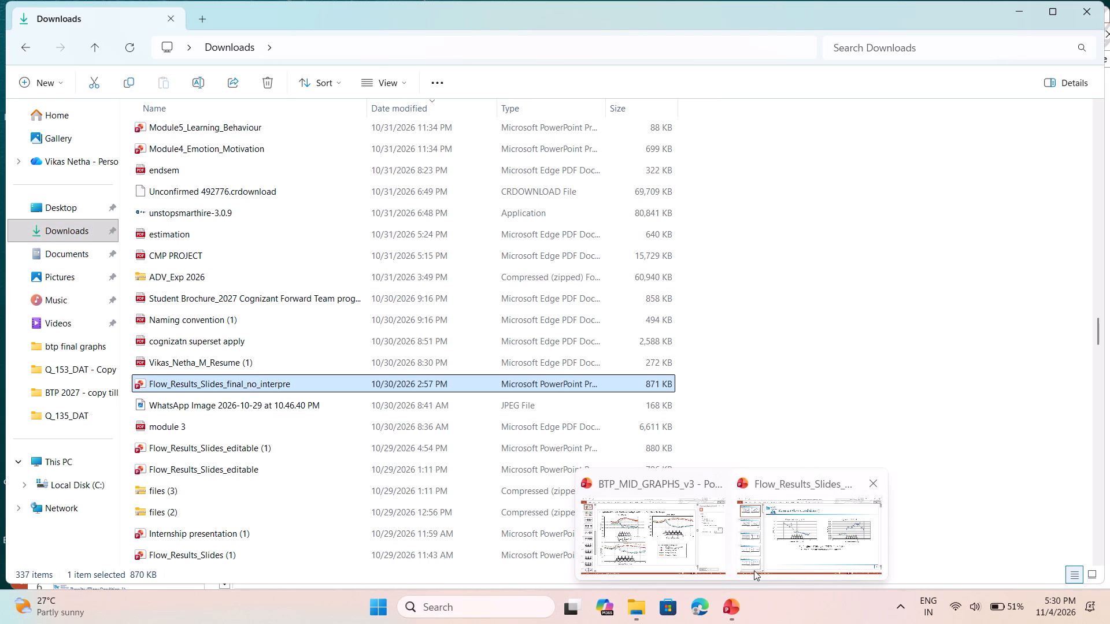
click(776, 541)
scroll(590, 308, up, 9)
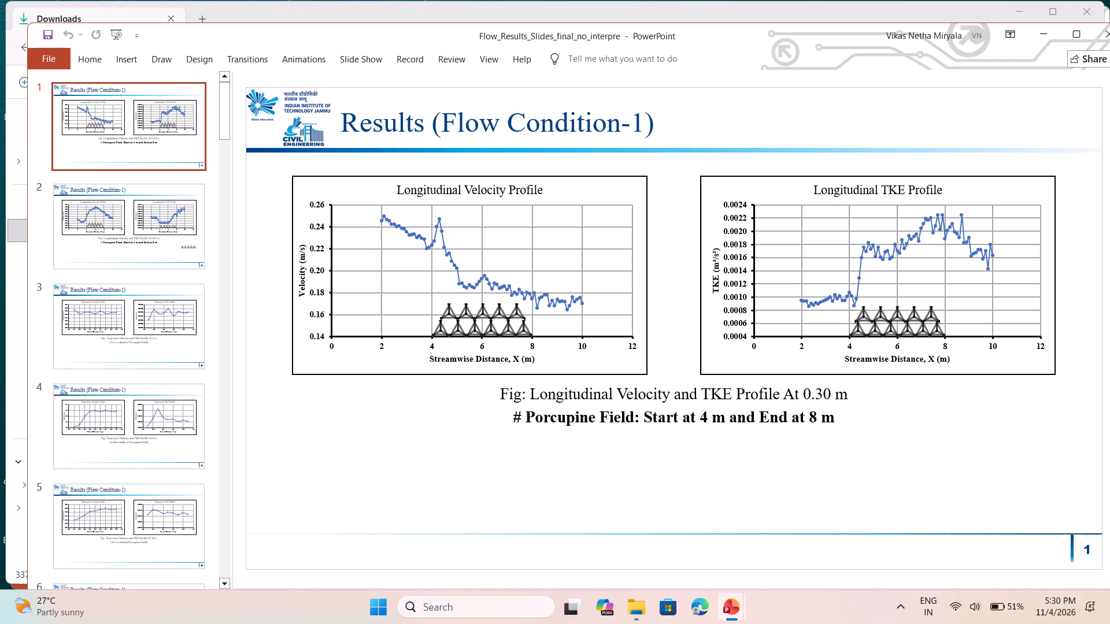
scroll(590, 308, down, 20)
scroll(590, 308, down, 5)
scroll(590, 308, up, 9)
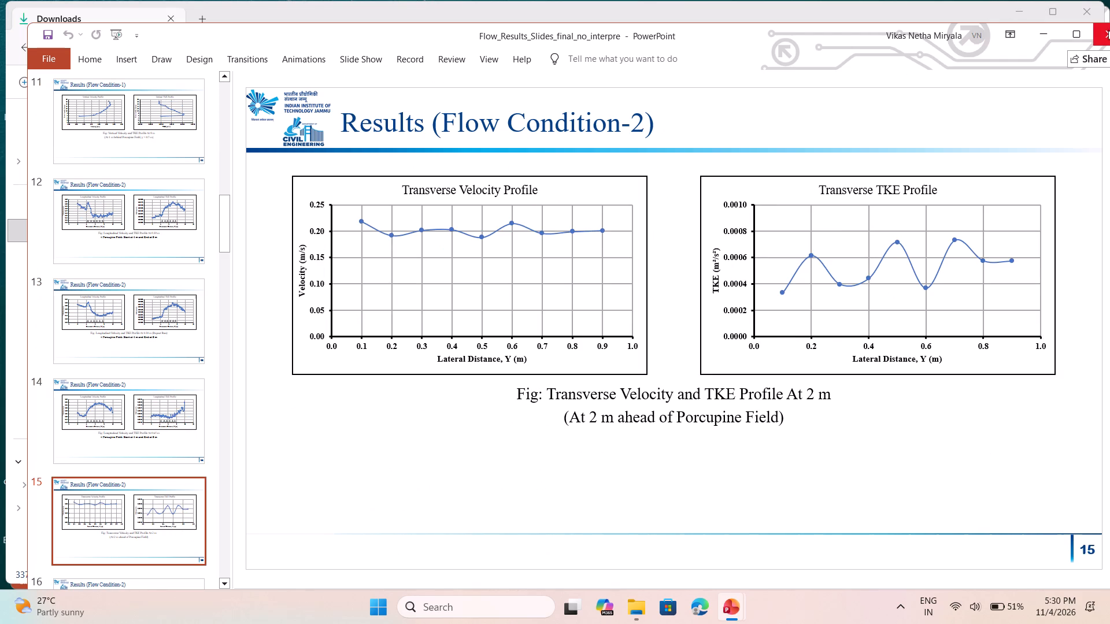
click(1108, 30)
Open BTP1_Graphs_draft from Downloads and review its flow conditions and longitudinal, transverse and vertical velocity measurement slides.
scroll(273, 440, down, 1)
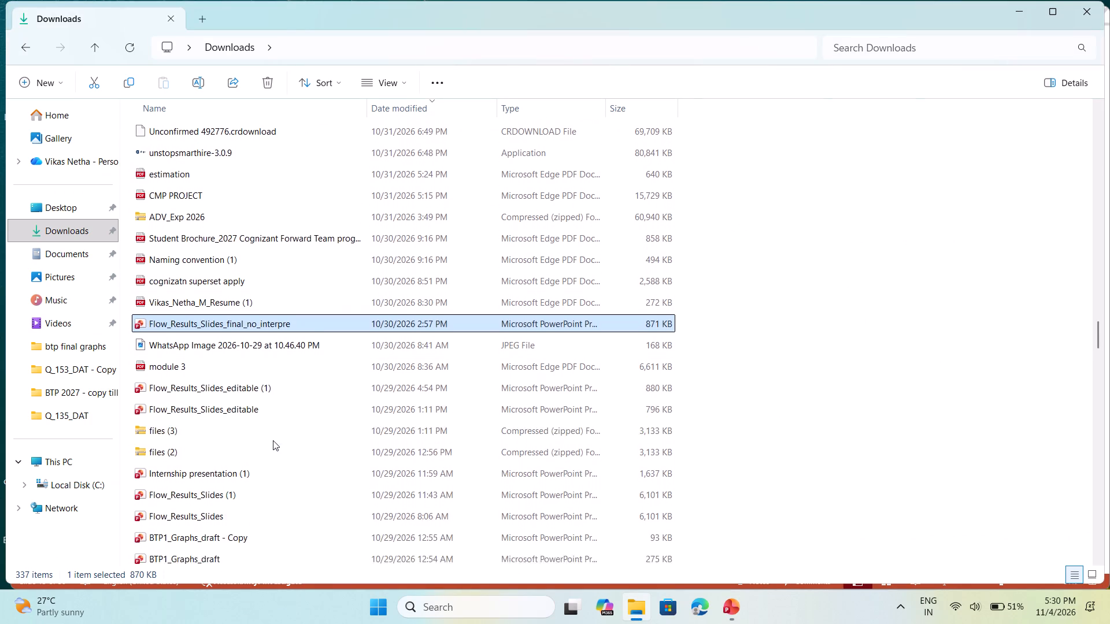
scroll(273, 440, down, 2)
double_click(228, 494)
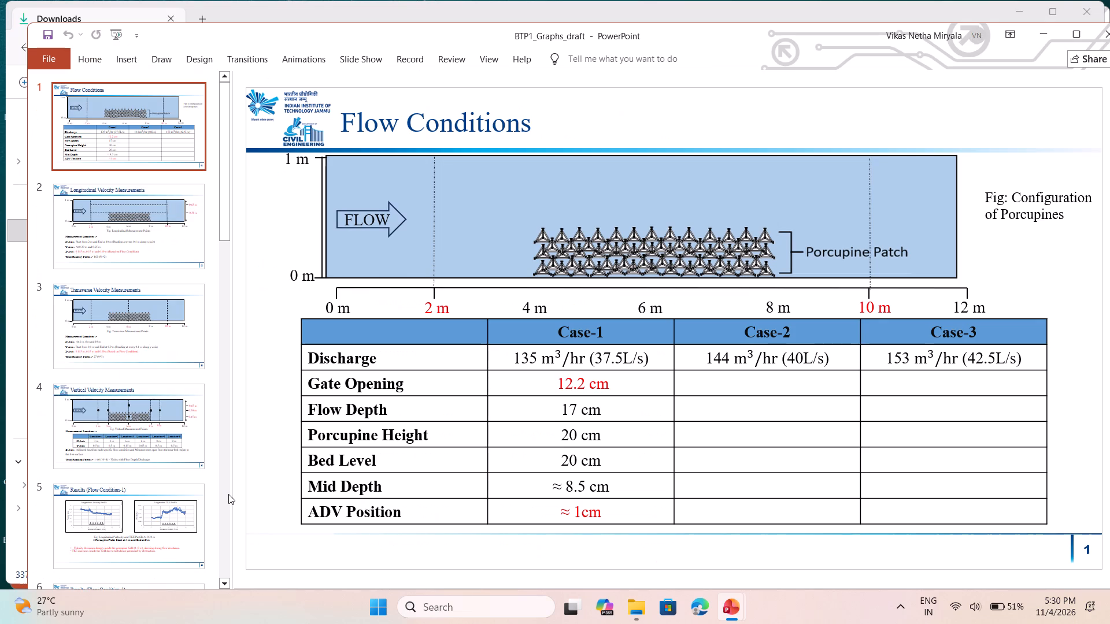
scroll(36, 286, up, 5)
scroll(104, 300, up, 6)
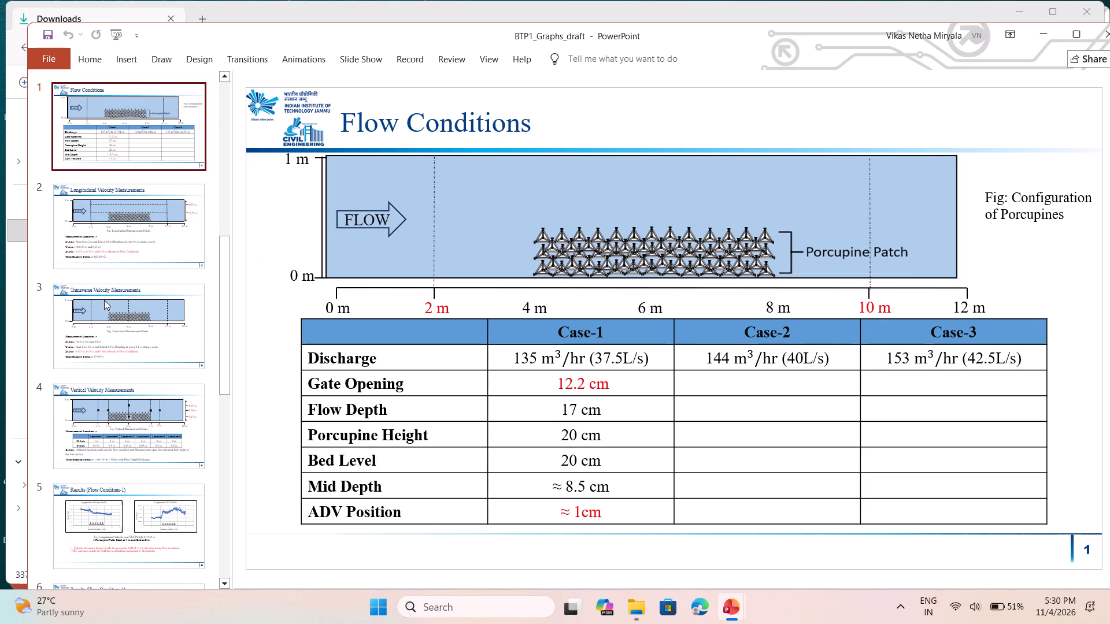
click(131, 201)
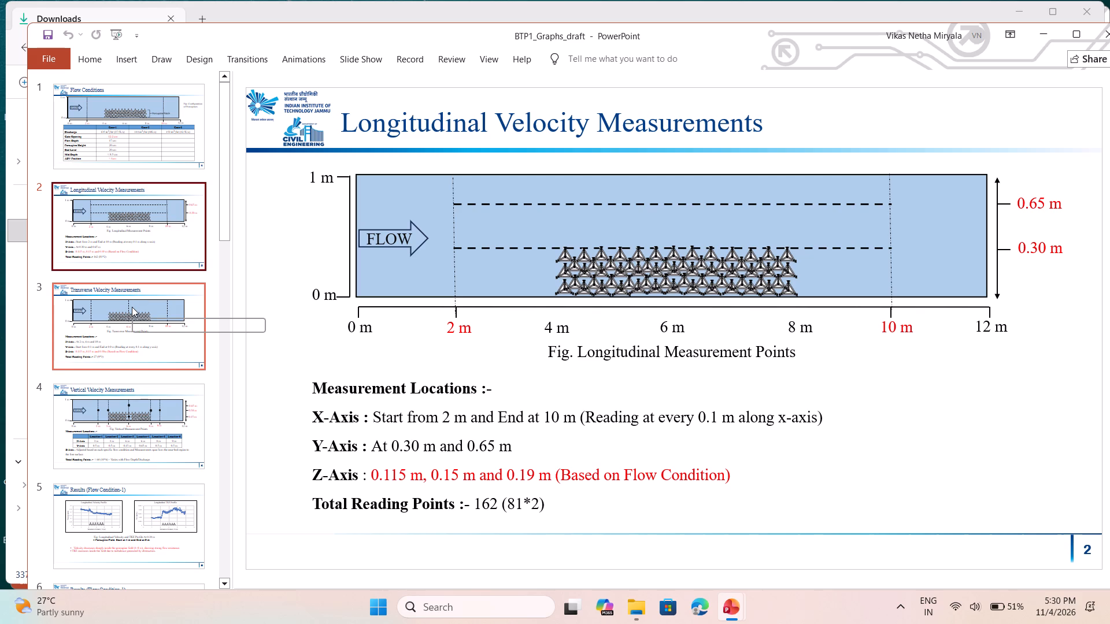
click(132, 307)
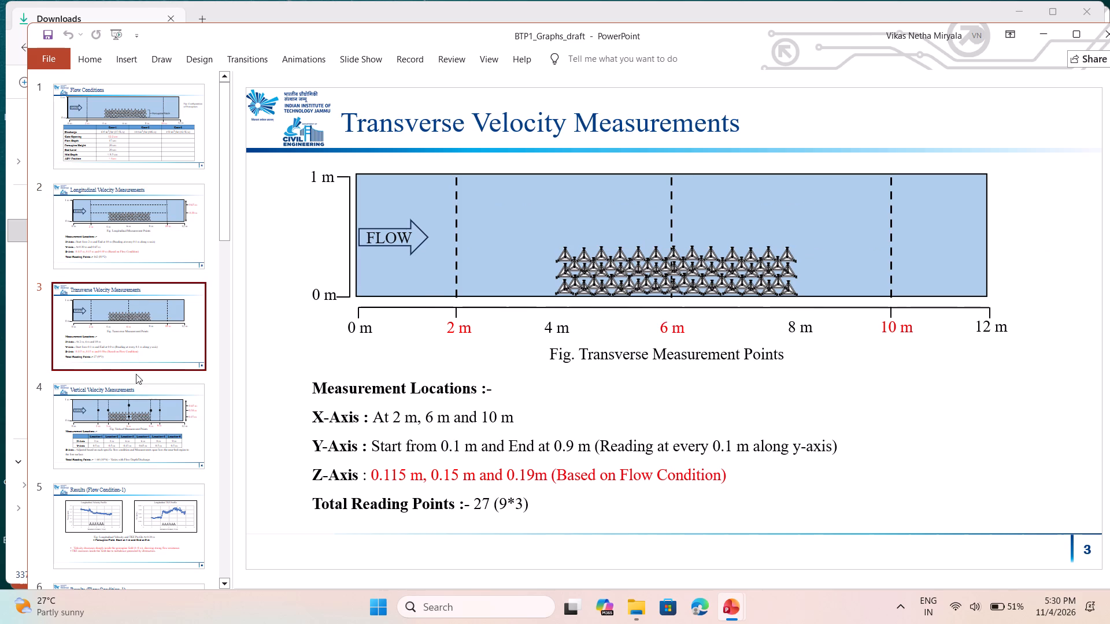
click(146, 422)
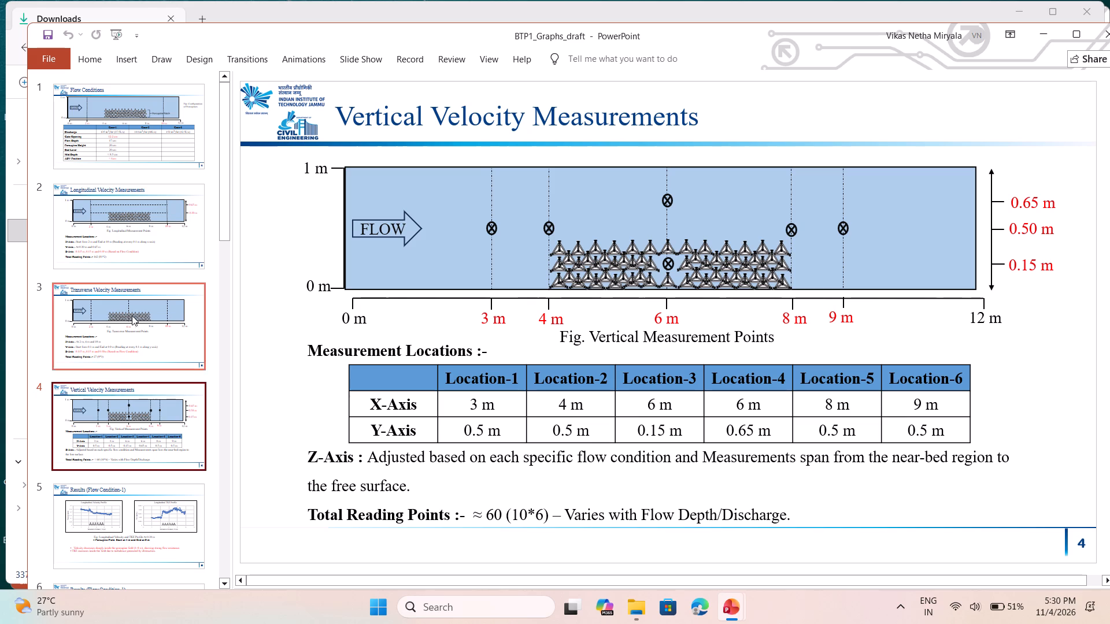
Clear the Gate Opening and ADV Position labels and their Case-1 values from the Flow Conditions table on slide 1.
click(112, 106)
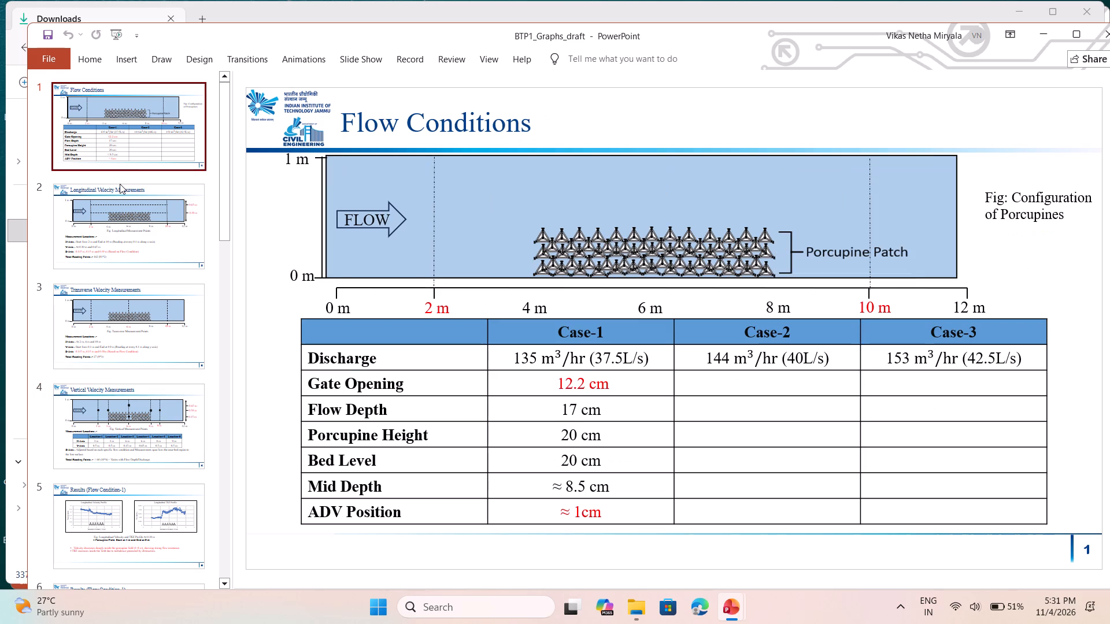
click(587, 385)
drag(613, 385, 519, 393)
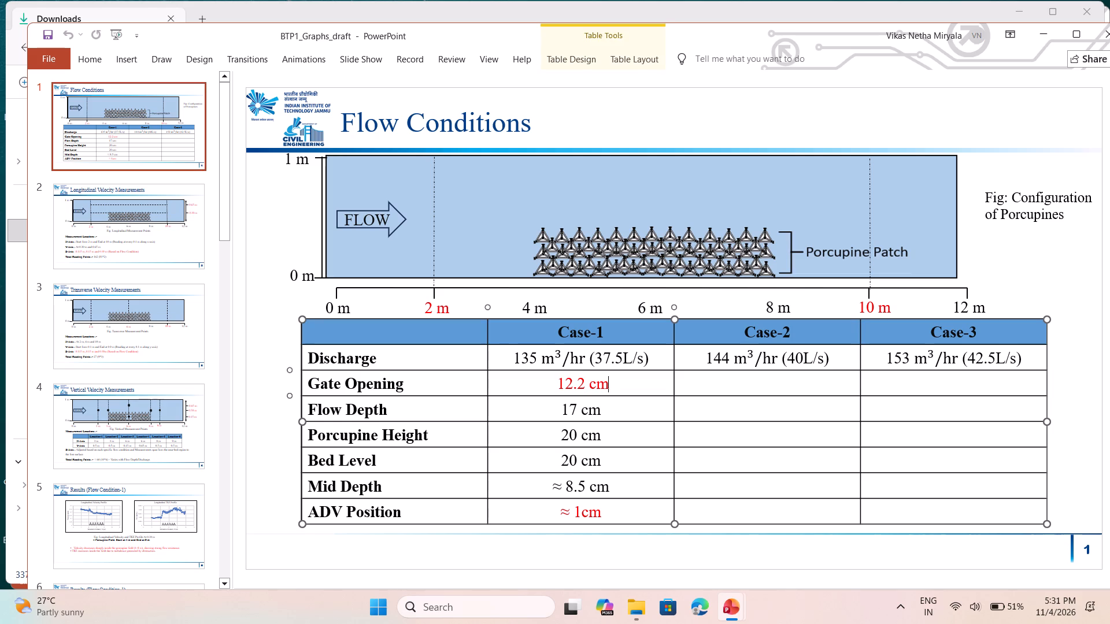
drag(519, 393, 314, 388)
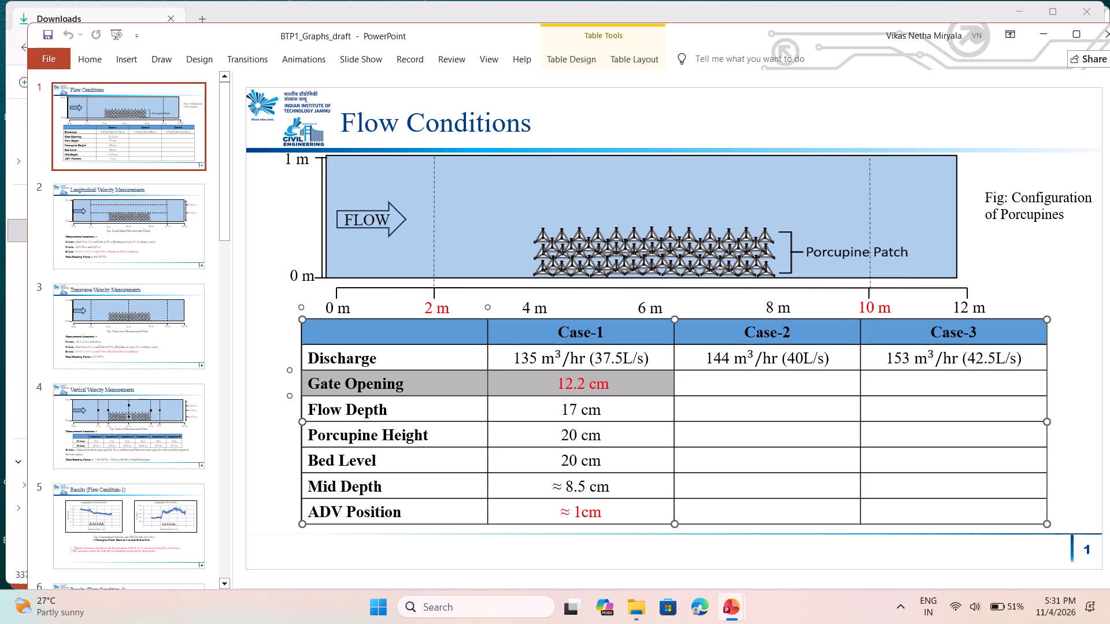
key(BackSpace)
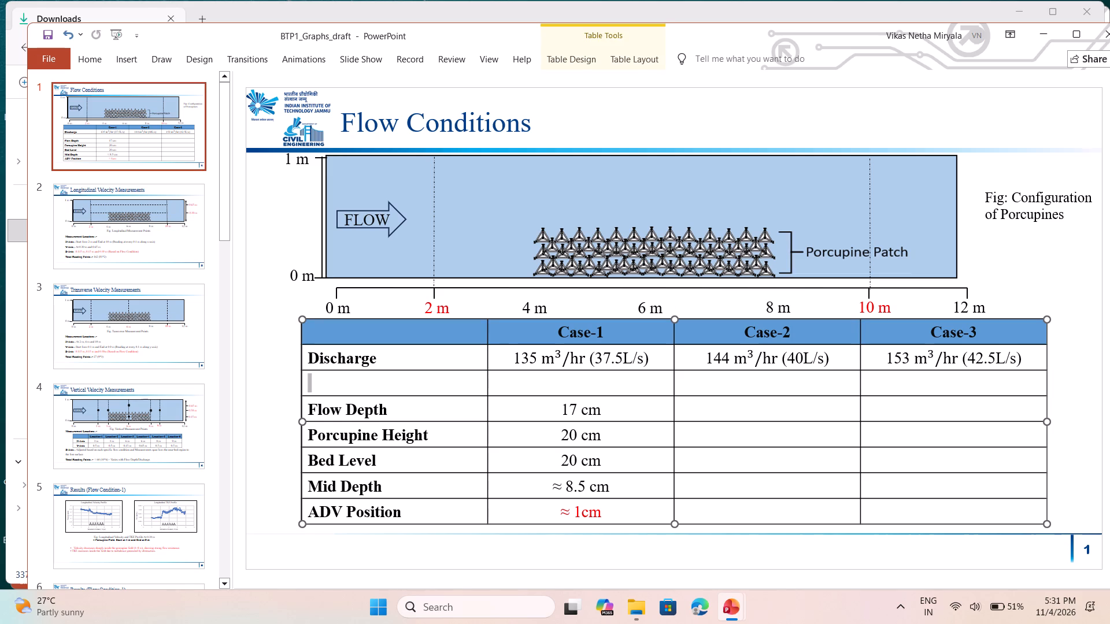
drag(613, 517, 245, 514)
key(BackSpace)
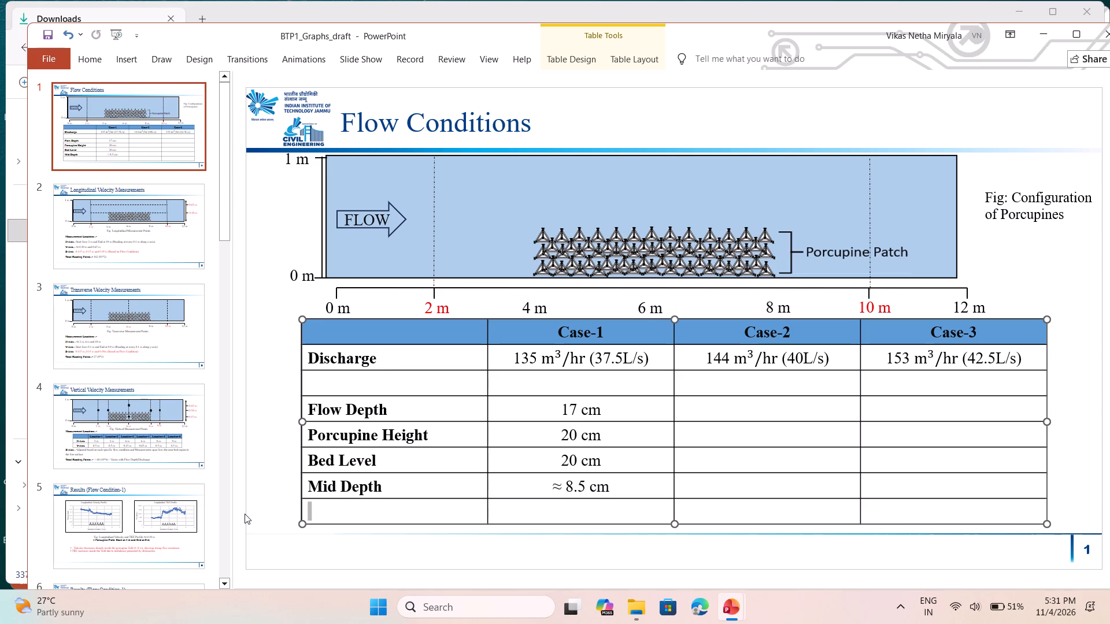
Delete the Z-Axis line from the measurement locations text on the Longitudinal and Transverse Velocity Measurements slides.
click(81, 252)
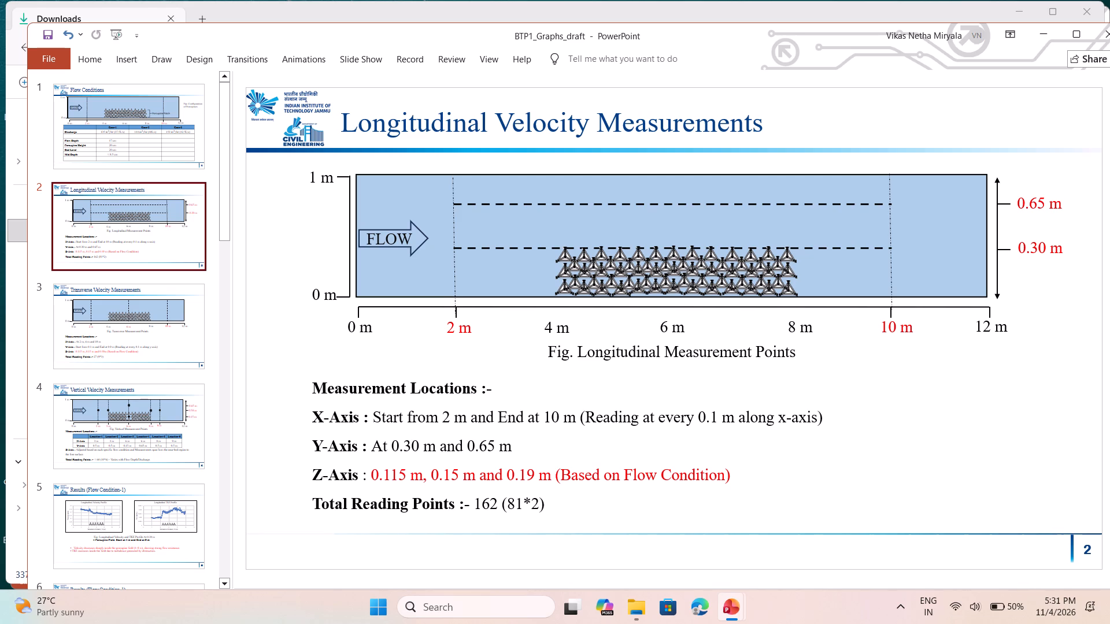
drag(733, 478, 308, 484)
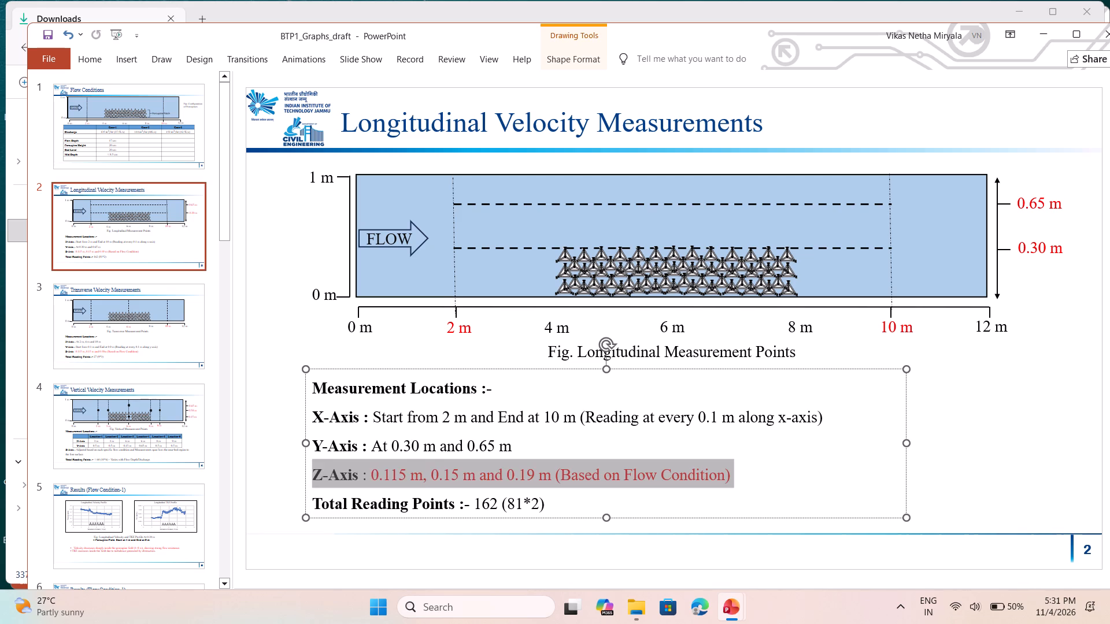
drag(308, 484, 306, 485)
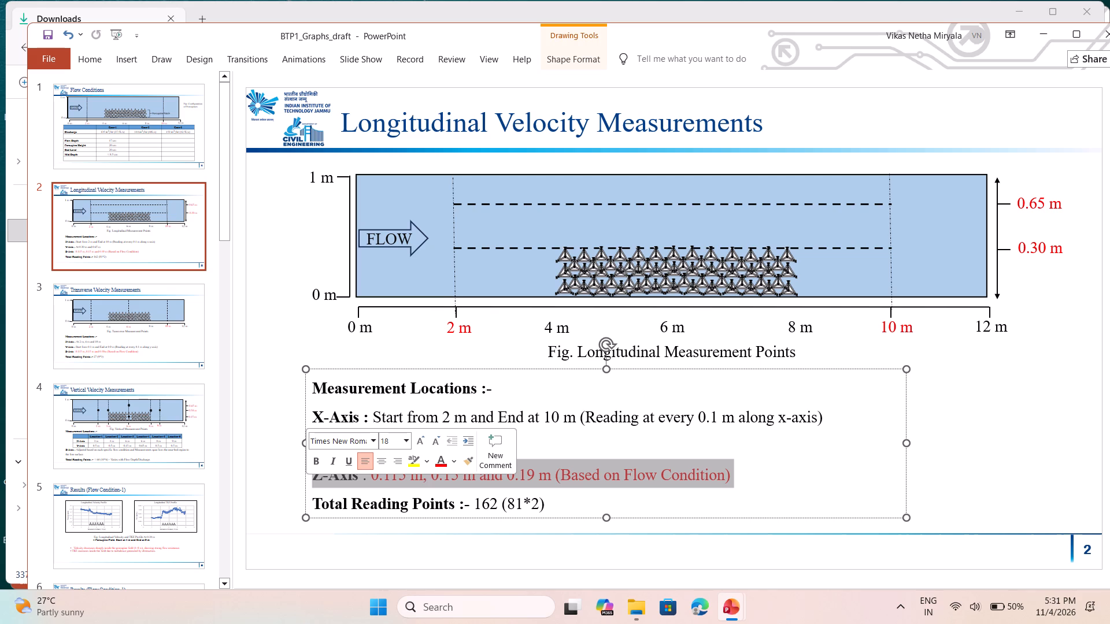
key(Delete)
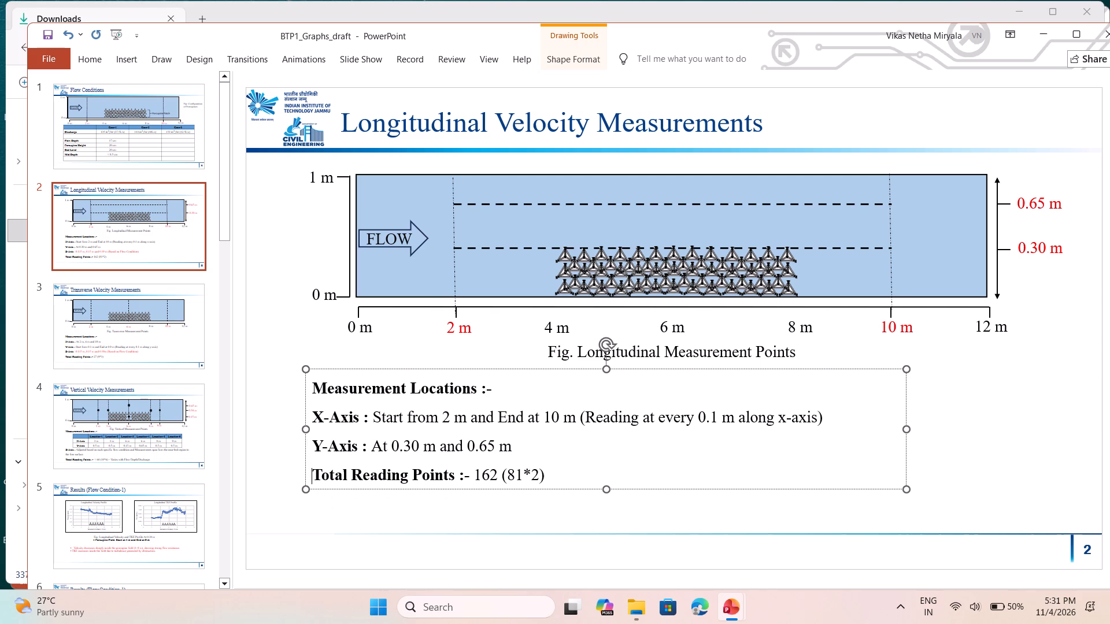
click(117, 354)
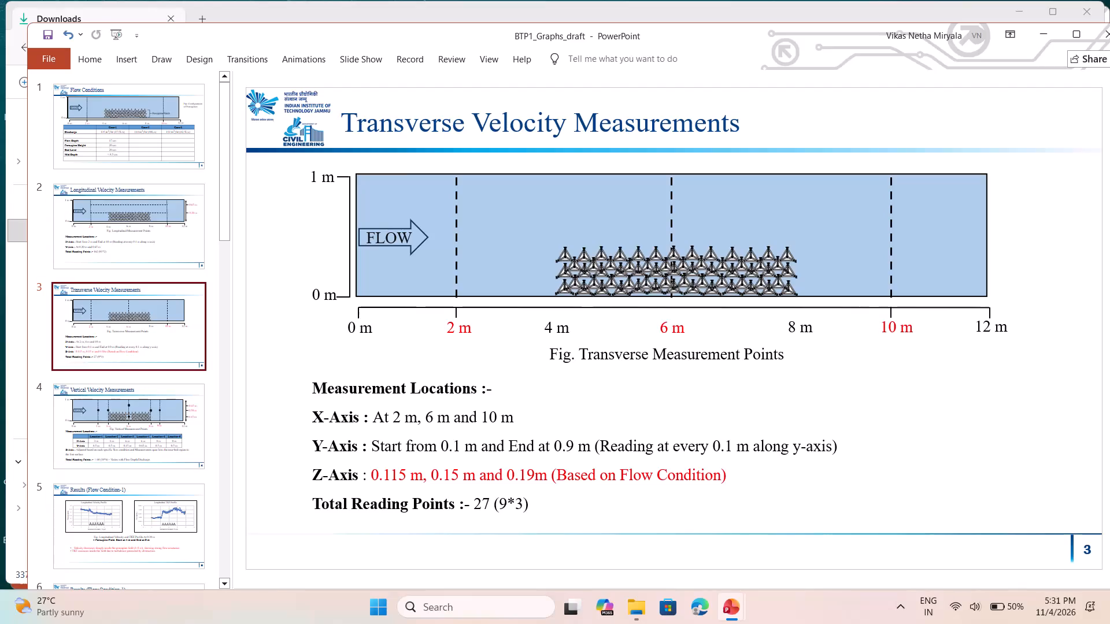
drag(739, 476, 314, 476)
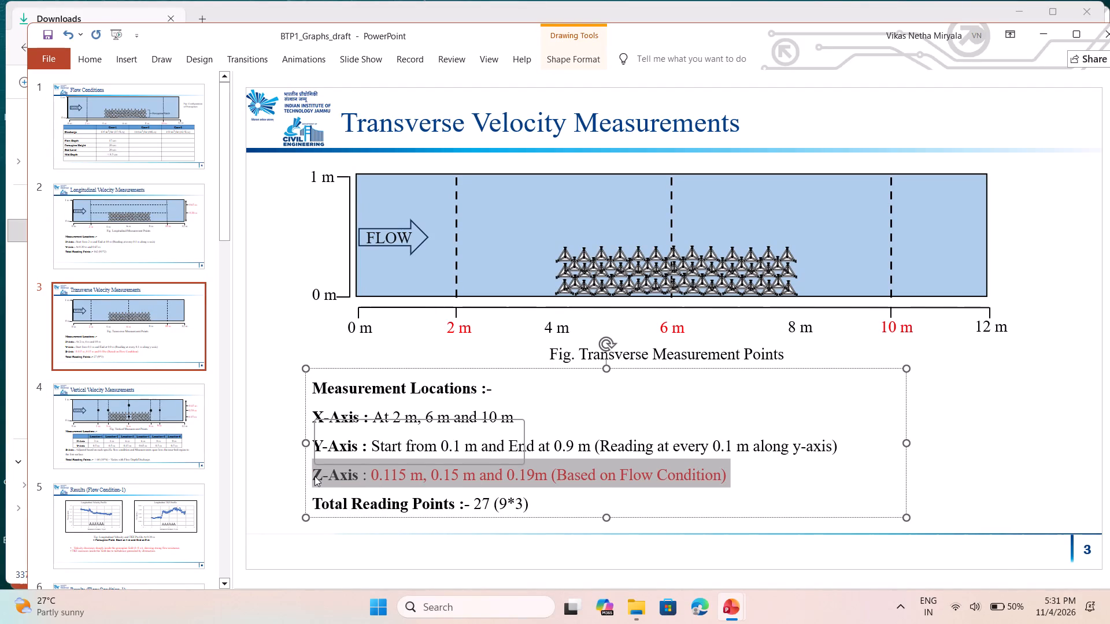
key(BackSpace)
On the Vertical Velocity Measurements slide, select the dashed vertical line at 3 m in the flume diagram.
click(94, 438)
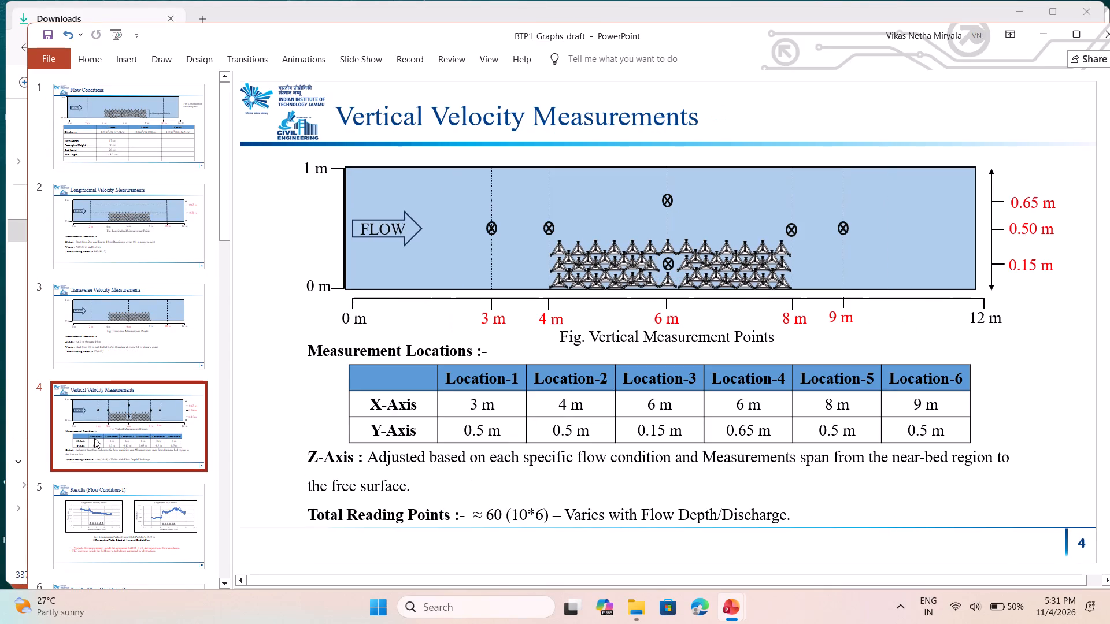
scroll(118, 415, down, 1)
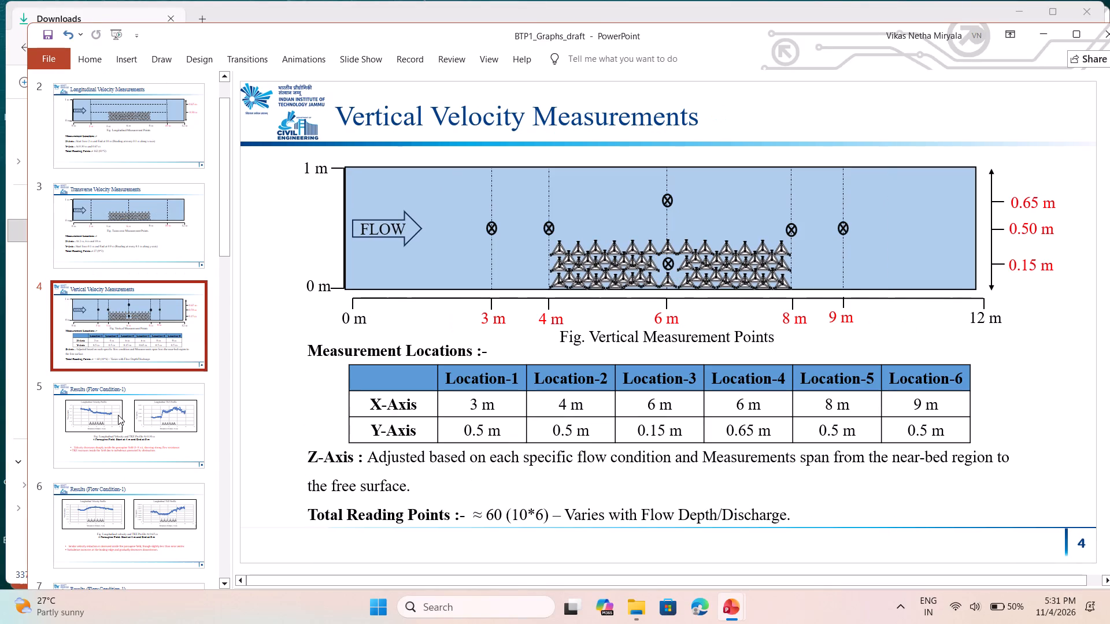
scroll(118, 415, down, 1)
click(493, 225)
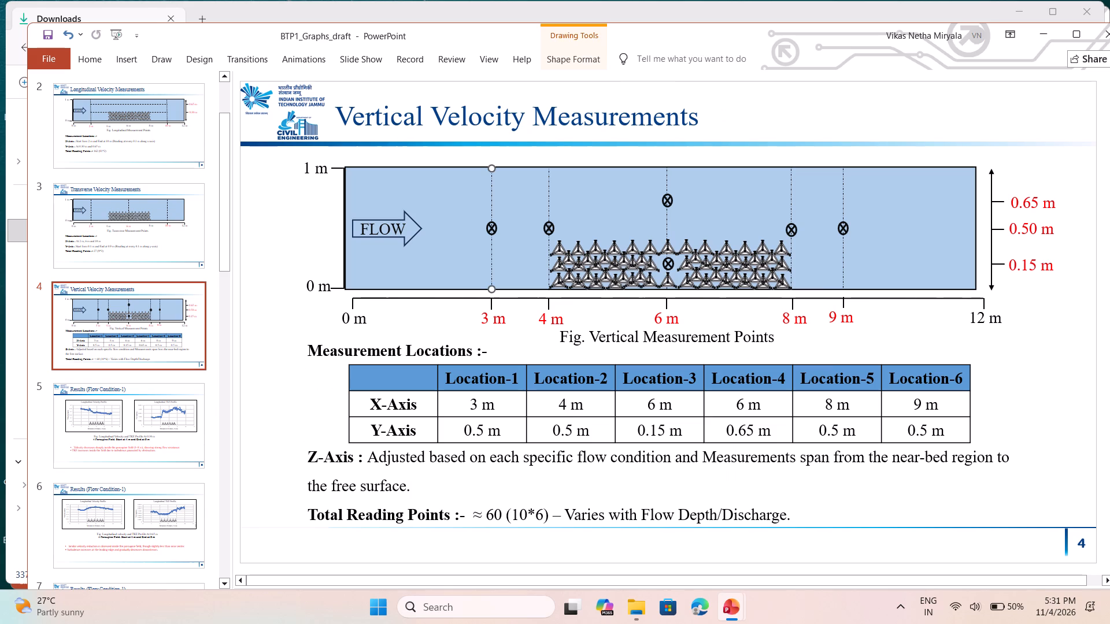
click(493, 227)
click(462, 194)
double_click(462, 194)
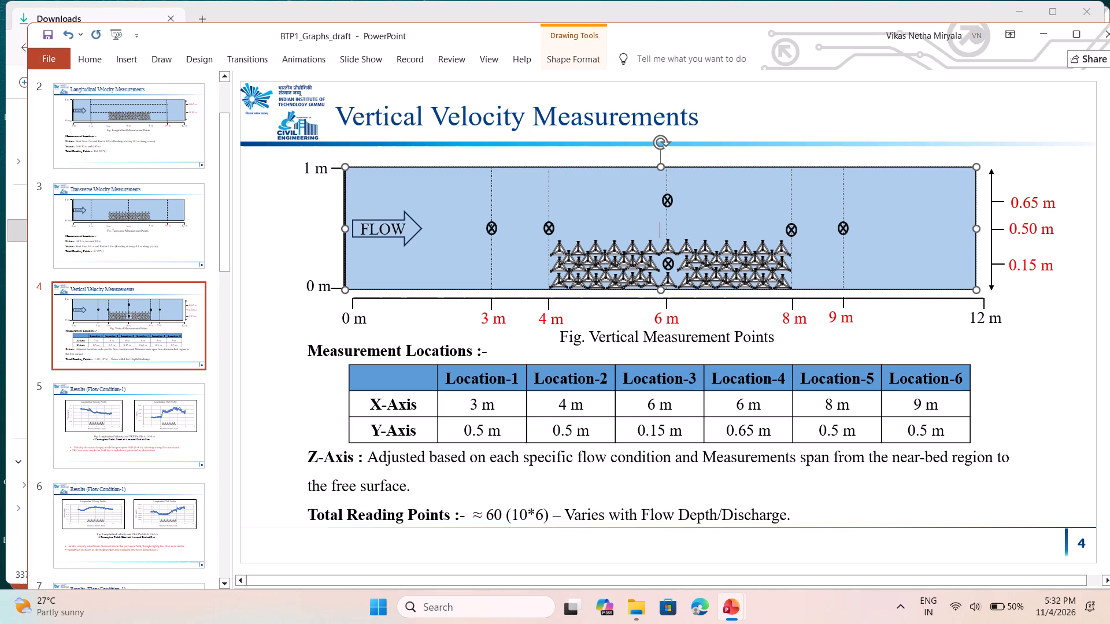
click(494, 225)
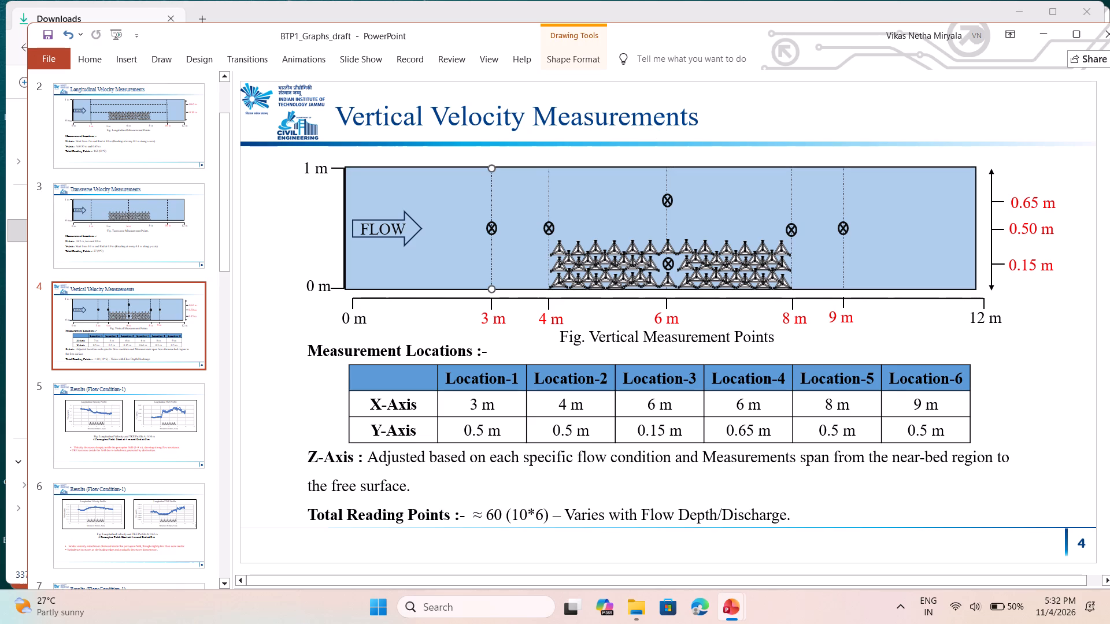
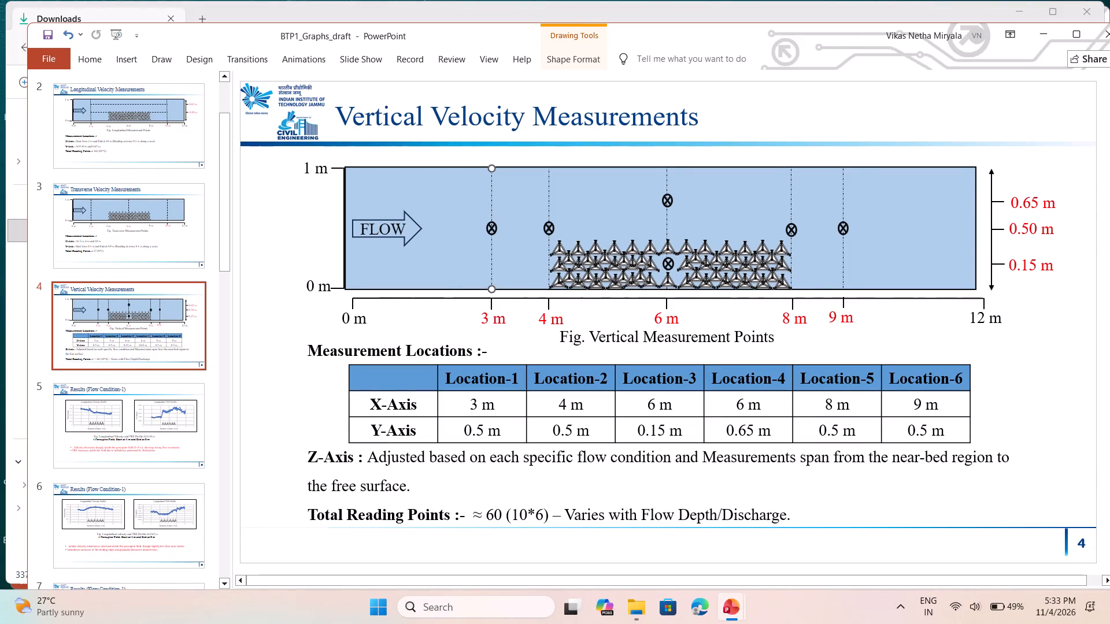
Nudge the middle-row porcupine picture just beyond the 4 m line slightly upward in the flume diagram.
click(560, 256)
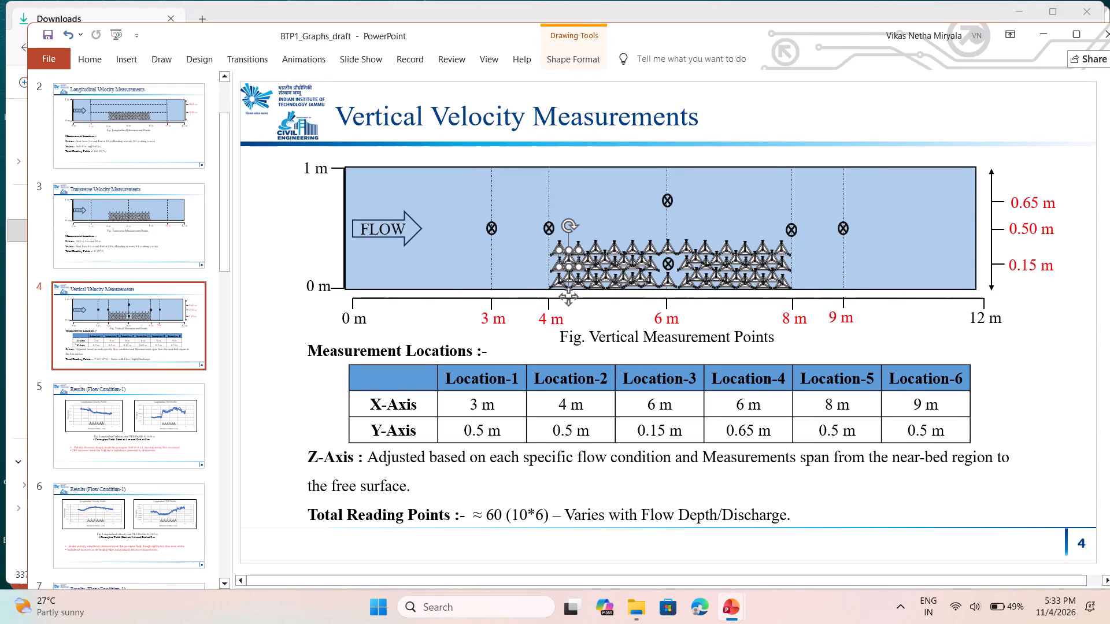
key(Up)
key(Up)
key(Up)
key(Up)
key(Up)
key(Up)
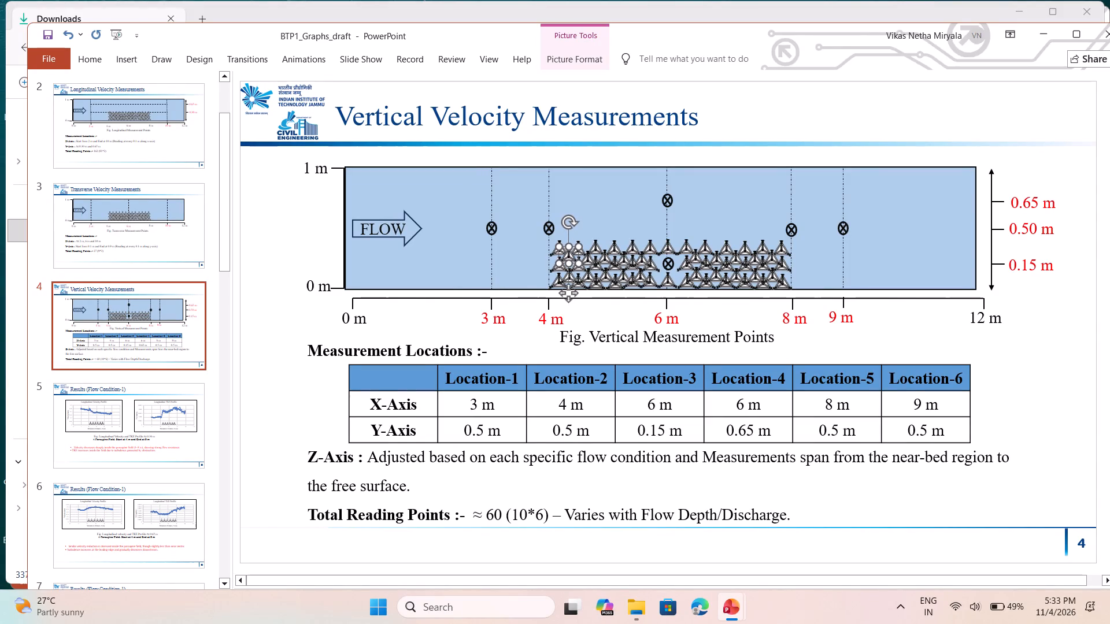
key(Up)
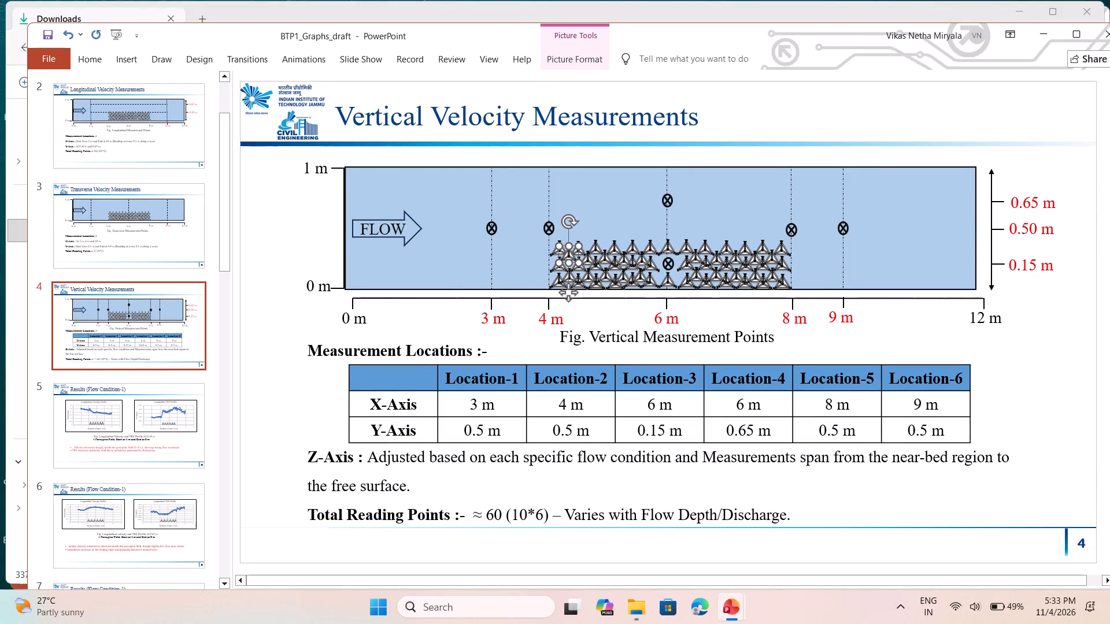
click(600, 224)
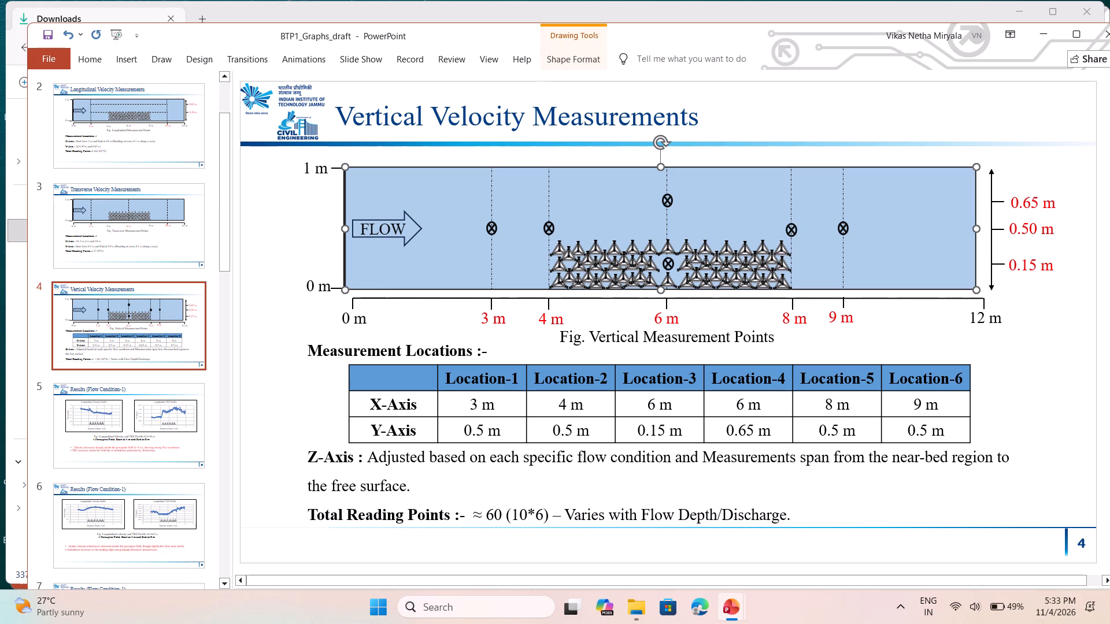
Move the bottom-row porcupine picture just beyond the 4 m line slightly upward, closer to the row above it.
click(573, 274)
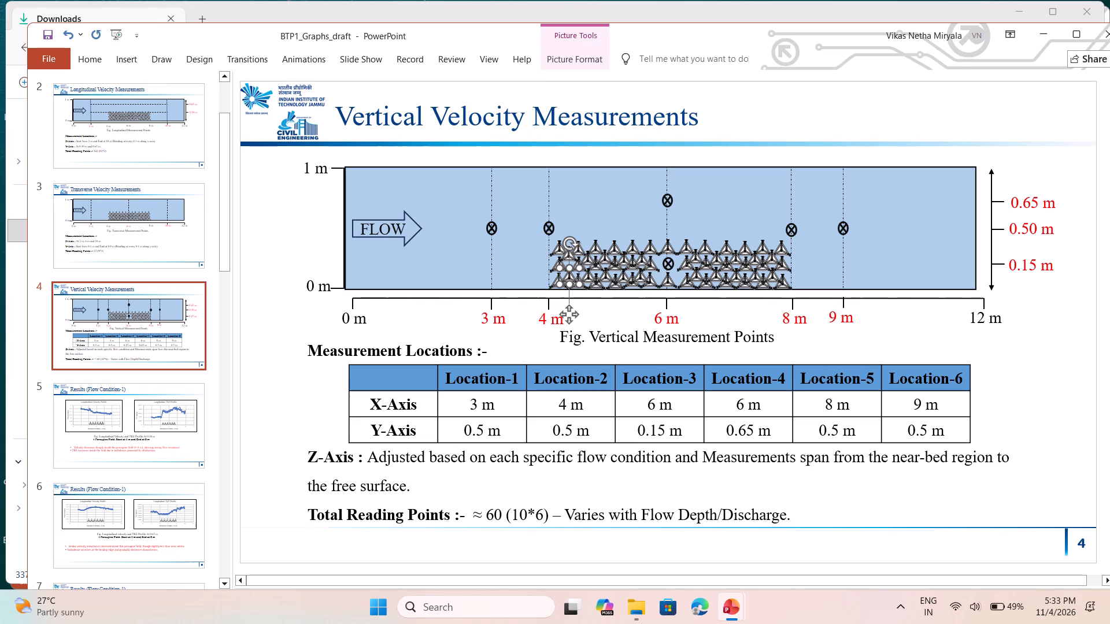
drag(569, 316, 565, 306)
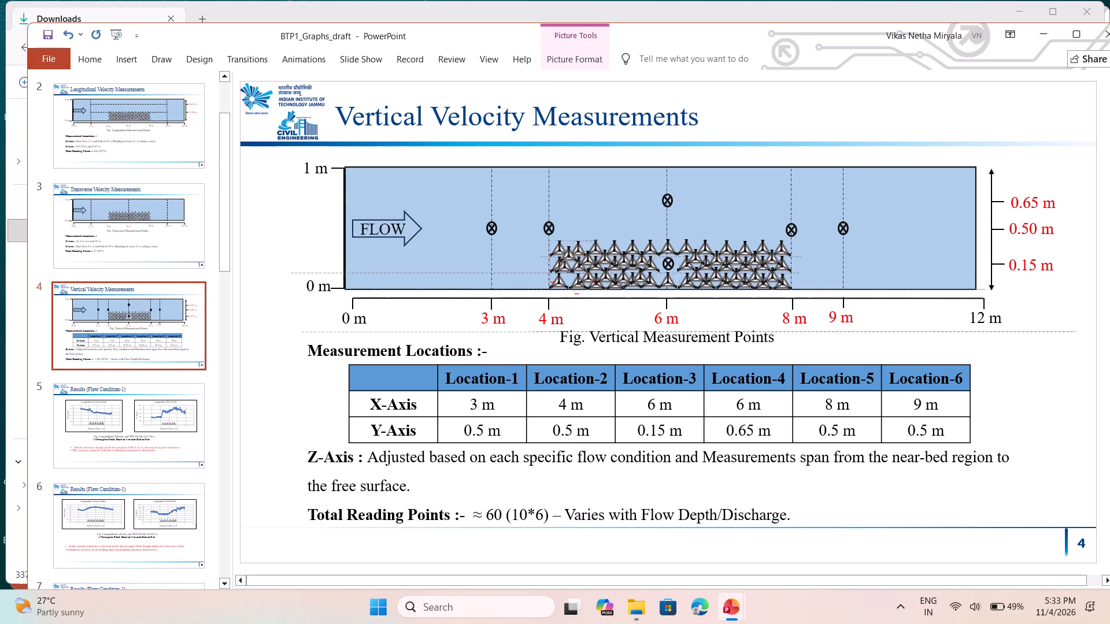
drag(565, 306, 568, 307)
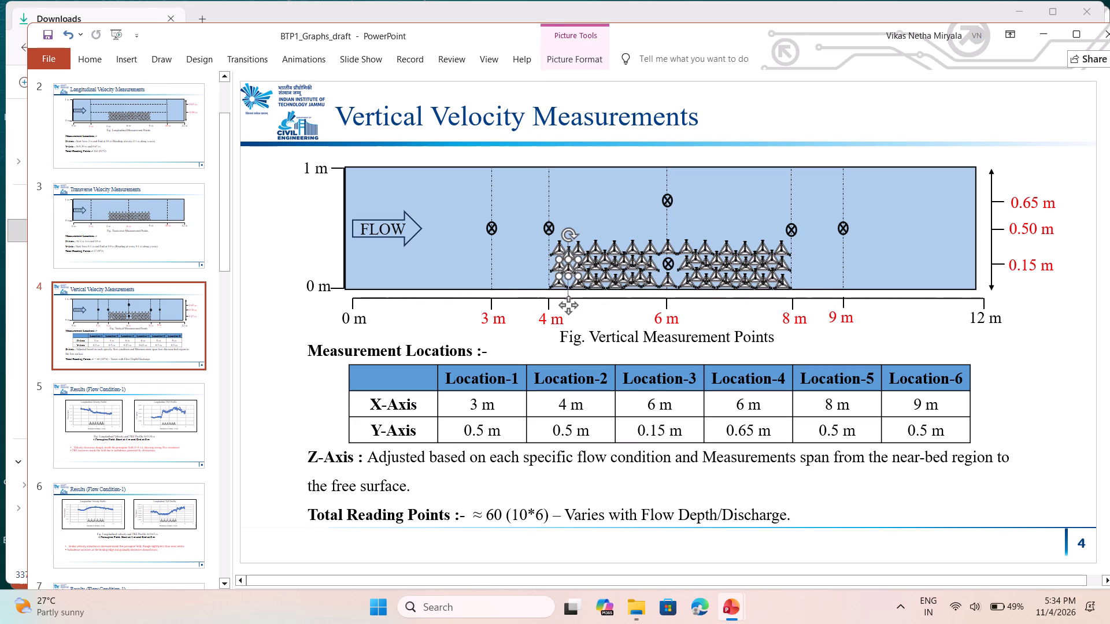
click(593, 194)
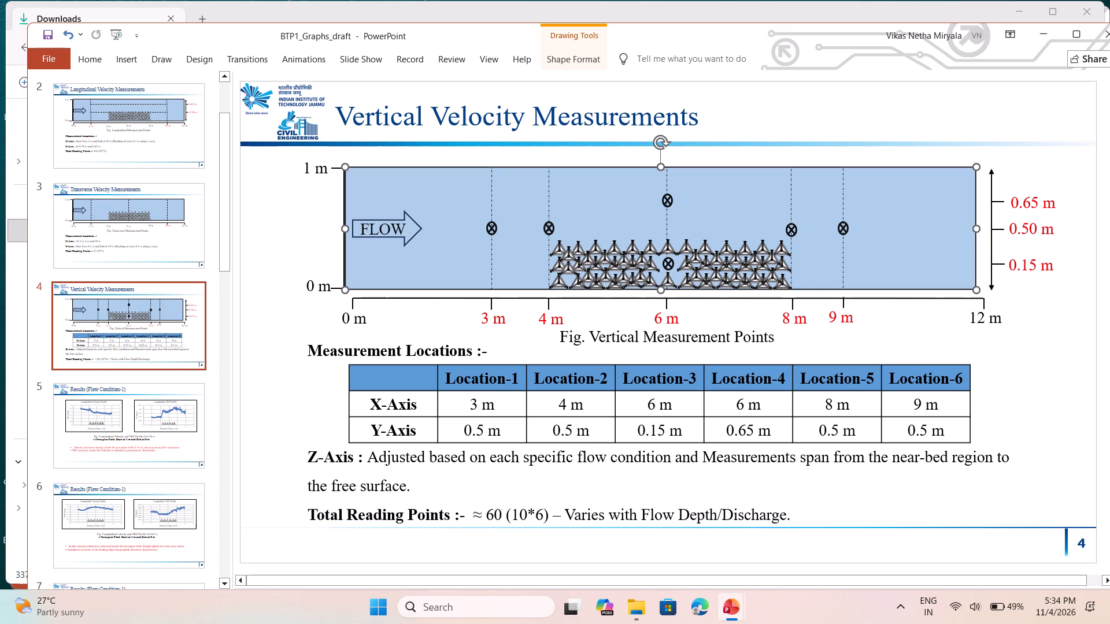
Fine-tune the middle-row porcupine picture just beyond the 4 m line by shifting it slightly further up.
click(567, 255)
drag(566, 296, 565, 291)
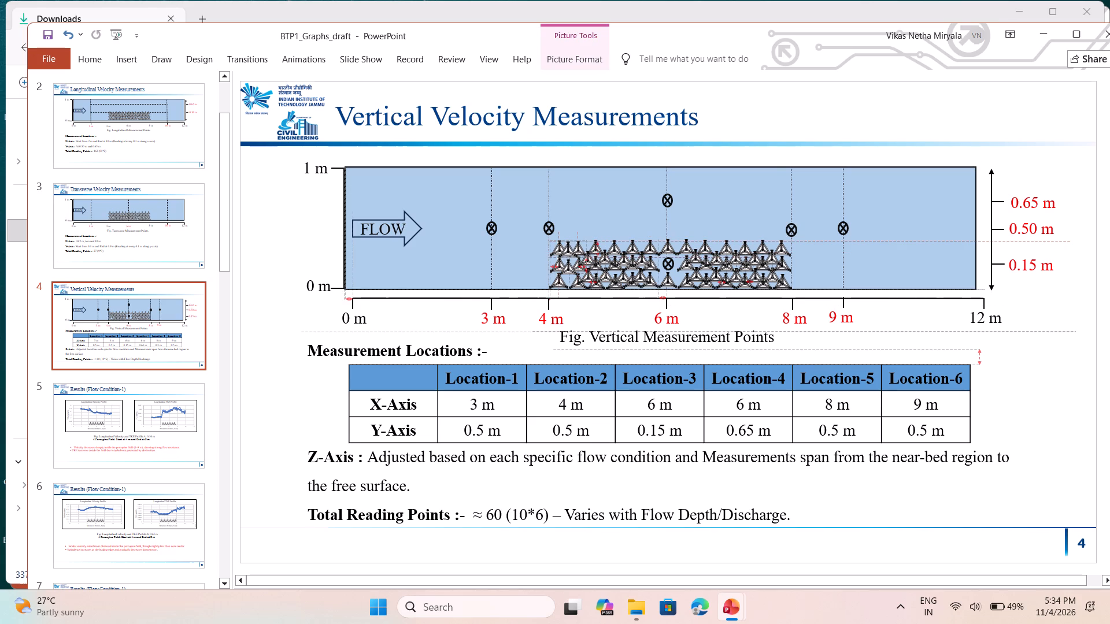
drag(565, 291, 565, 291)
click(610, 213)
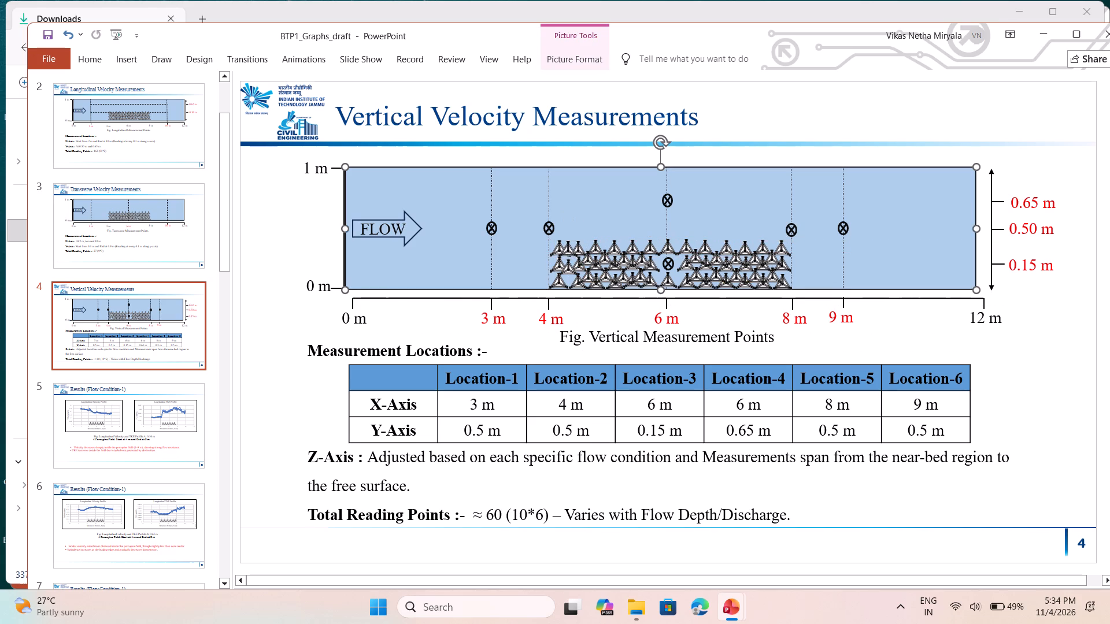
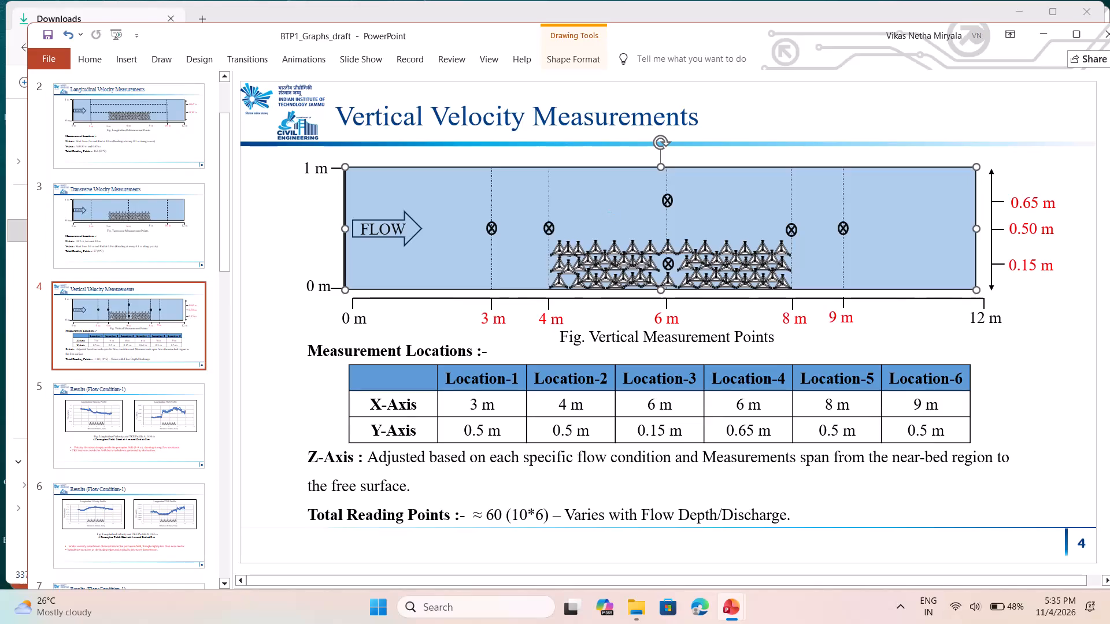
Close the BTP1_Graphs_draft presentation and the Downloads folder window behind it.
click(1098, 32)
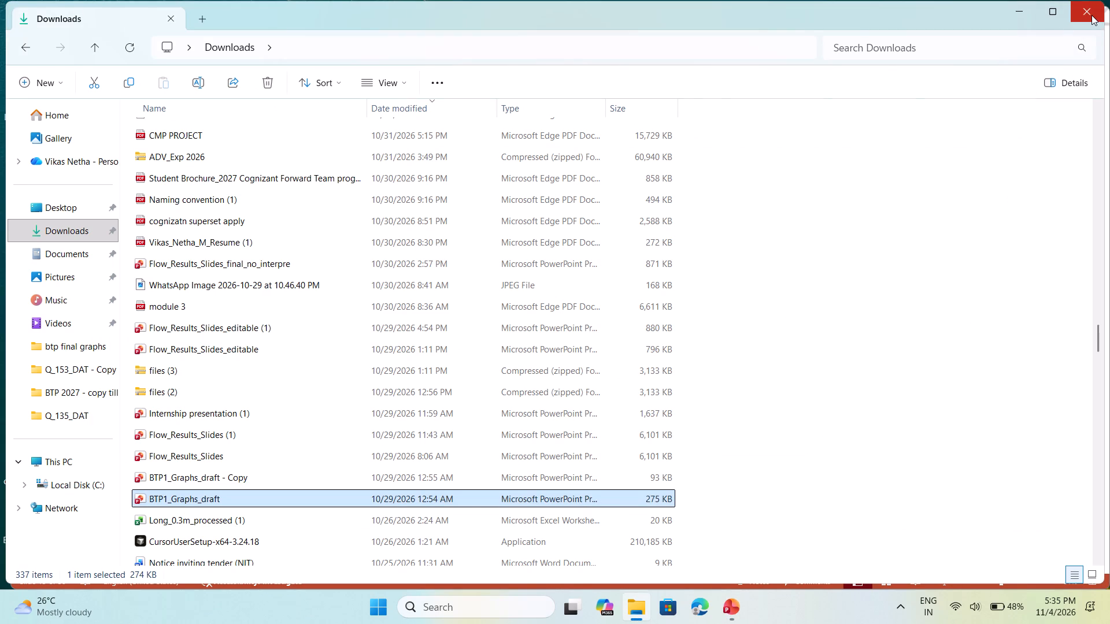
click(1091, 15)
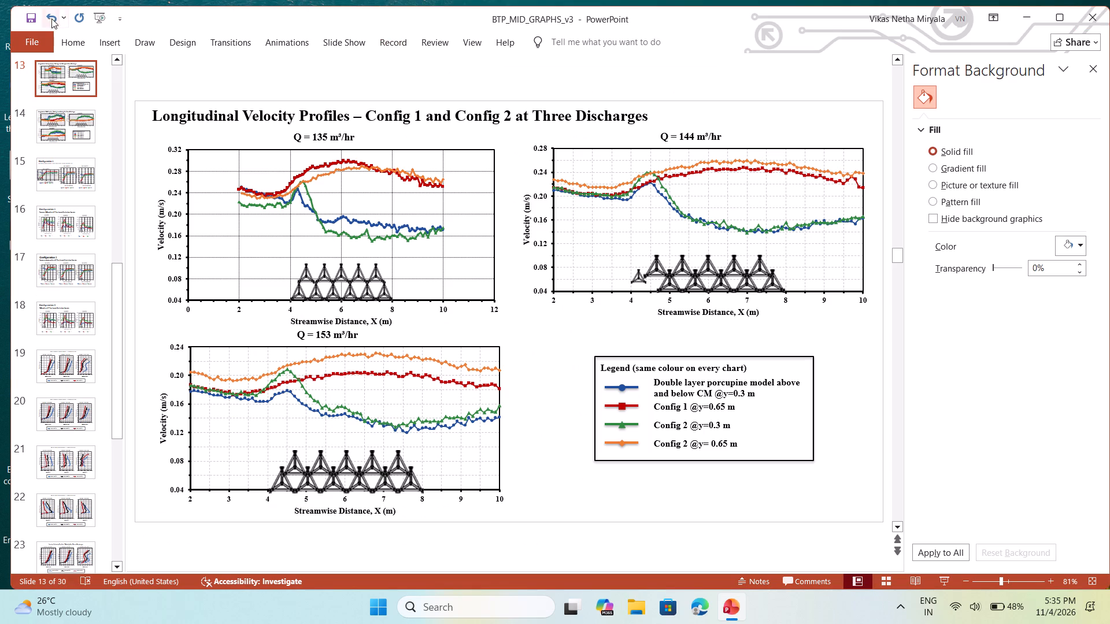
Save the BTP_MID_GRAPHS_v3 presentation and close it.
click(29, 20)
click(1084, 23)
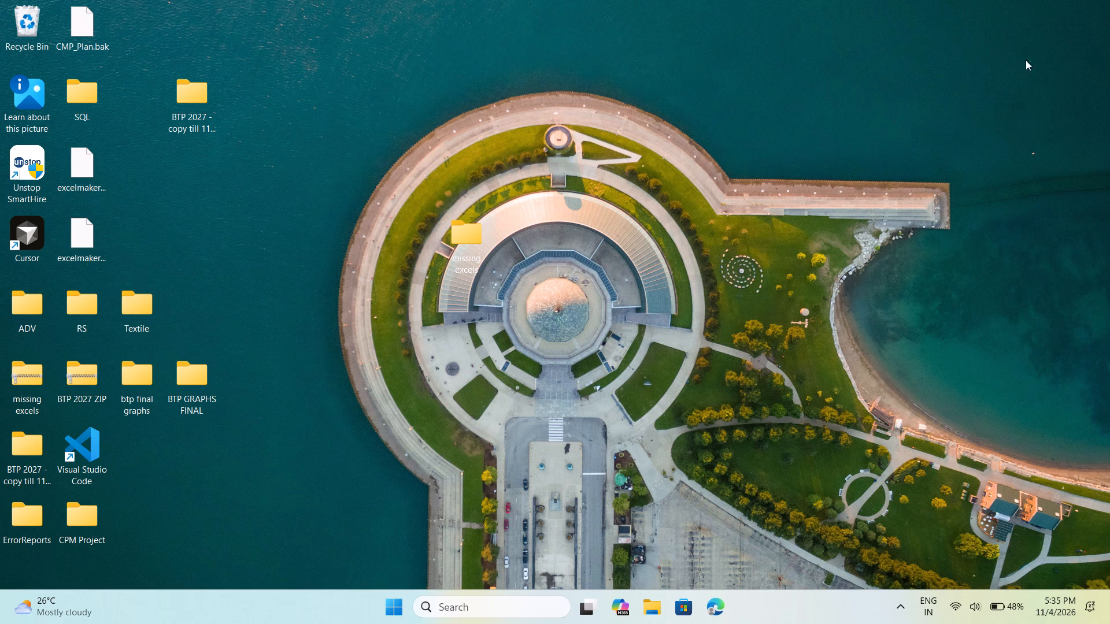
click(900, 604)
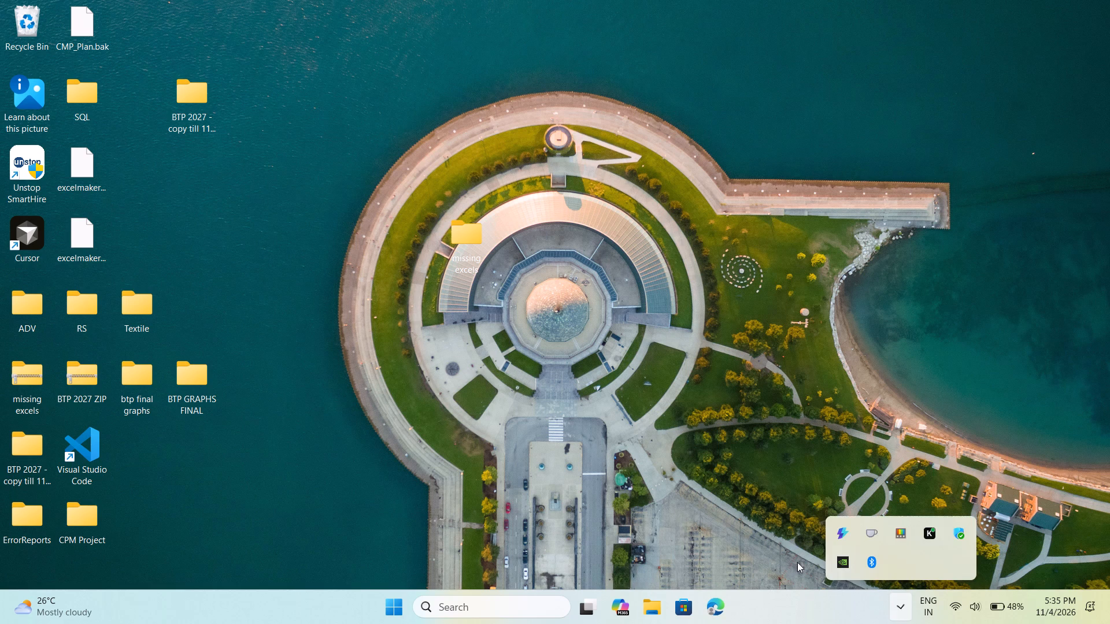
Bring up the Shut Down Windows dialog from the desktop and accept its preselected option.
click(570, 440)
key(alt+F4)
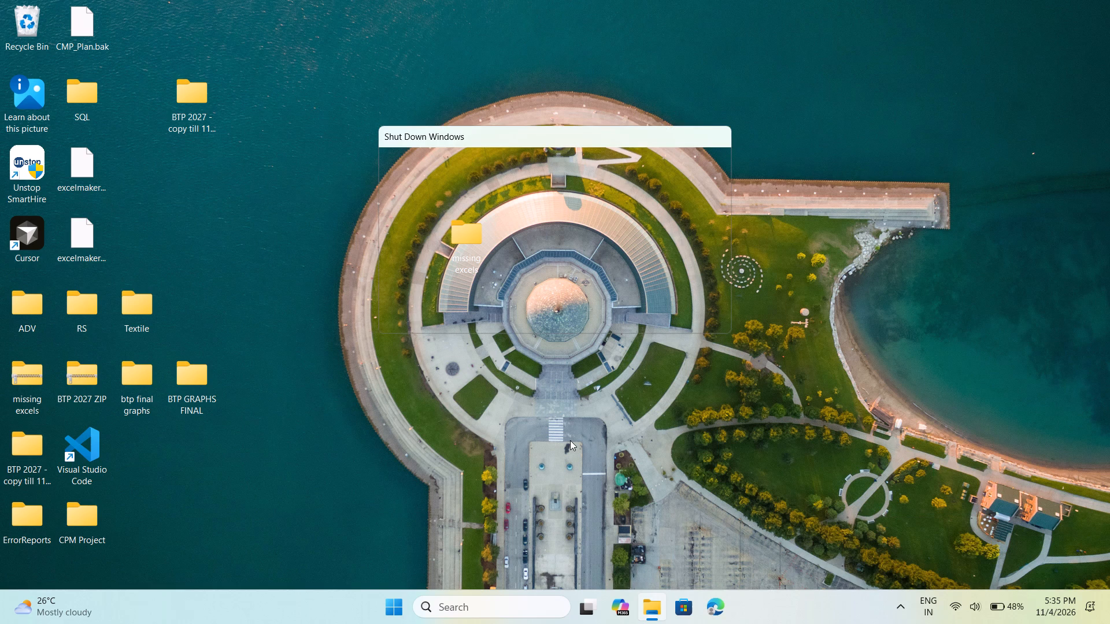
key(Return)
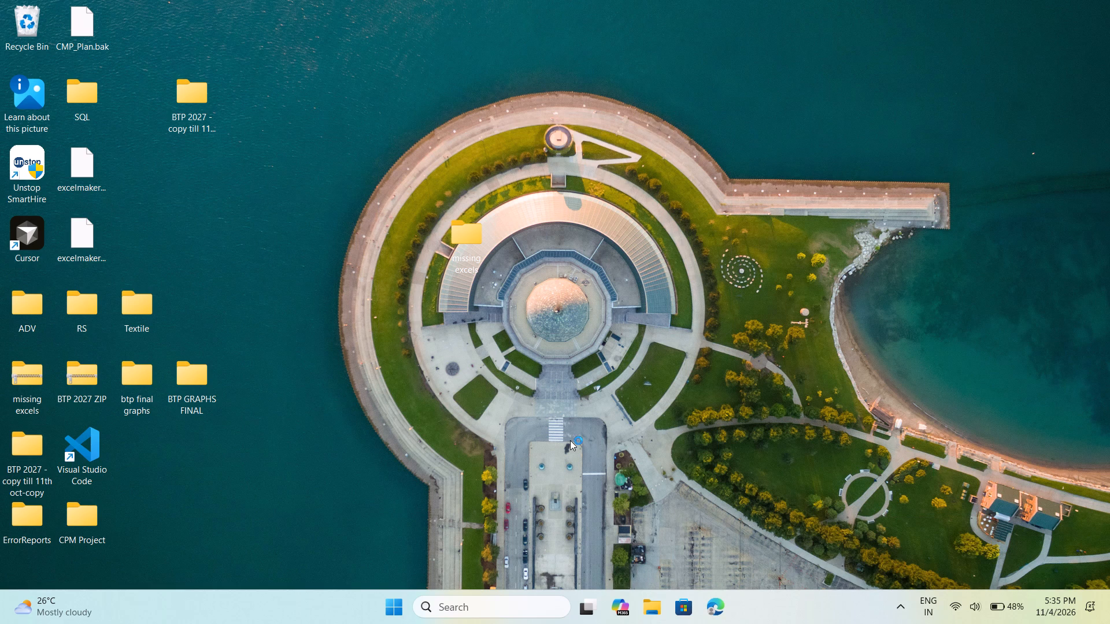